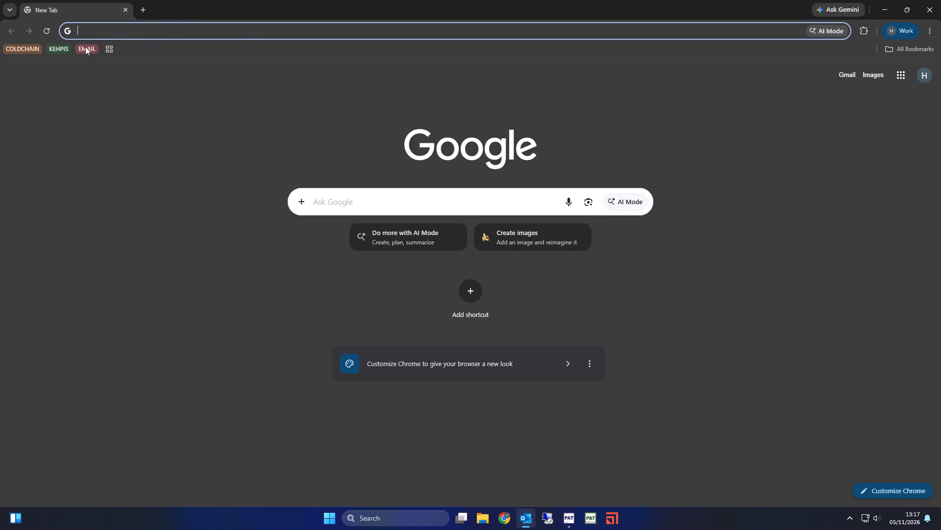
Open the saved KEHPIS tab group to load the KEPHIS IEICS dashboard pages.
left_click(58, 52)
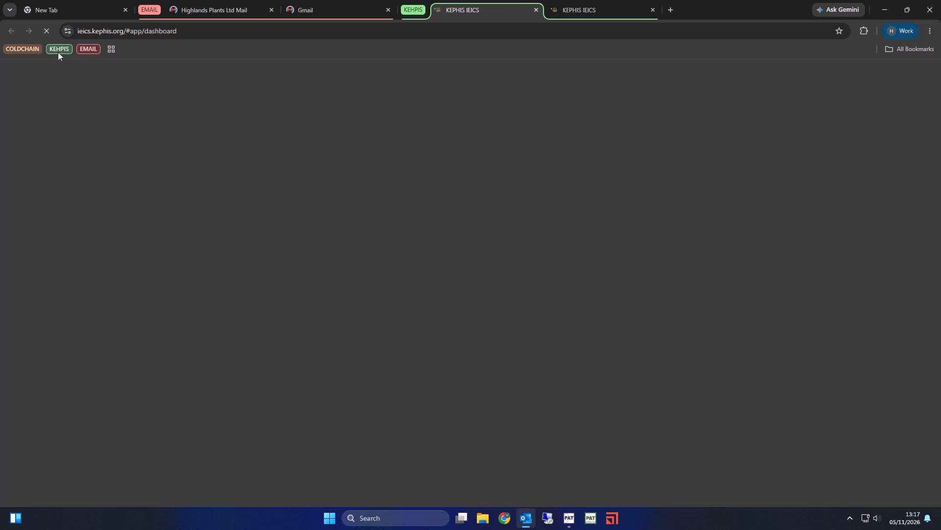
Minimise the browser window and switch to the PAT main menu for Highlands Plants Ltd.
left_click(889, 1)
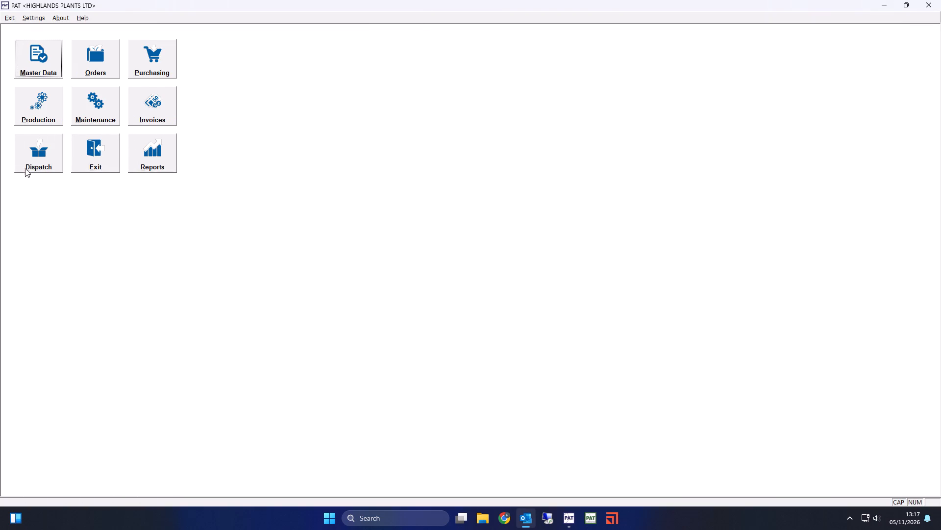
Open the Dispatch administration for HIGHLANDS PLANTS LTD and maximize its window.
left_click(22, 162)
left_click(55, 180)
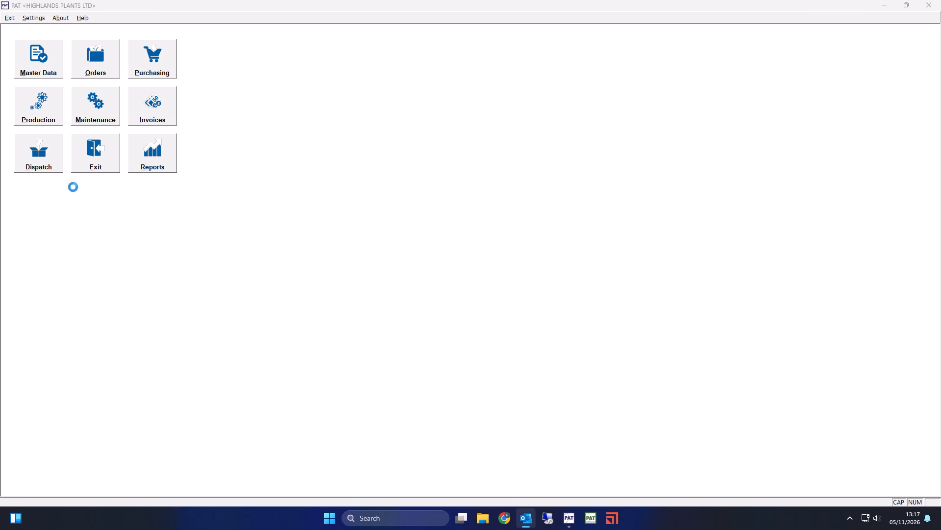
left_click(291, 87)
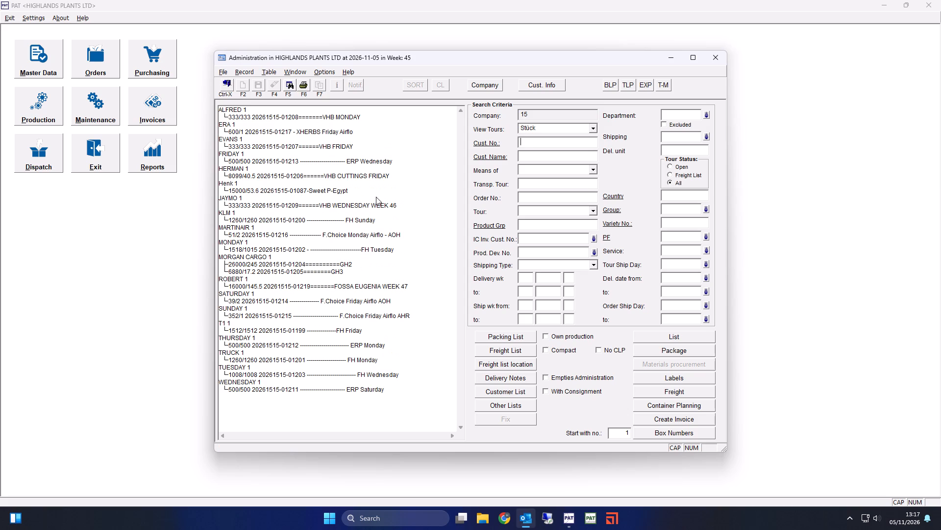
left_click(696, 62)
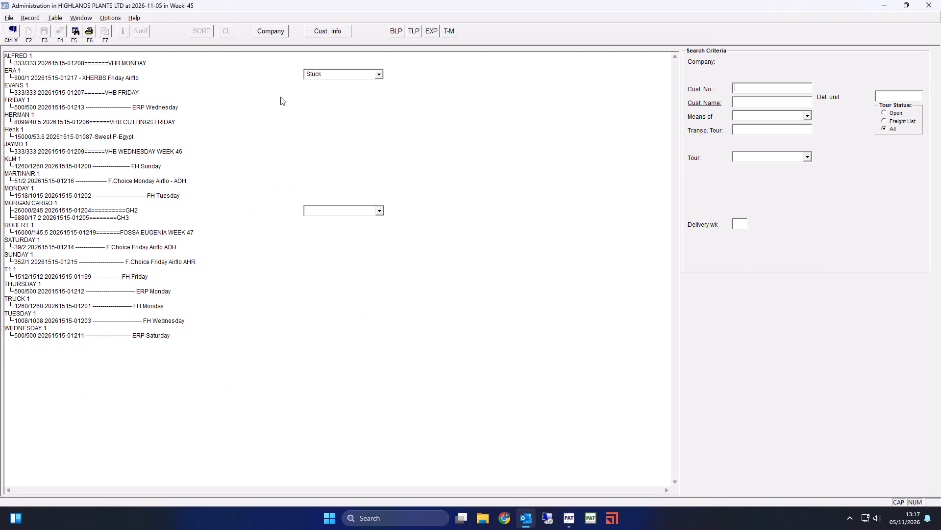
Open the labels overview for the MORGAN CARGO 1 tour group and maximize its window.
left_click(39, 203)
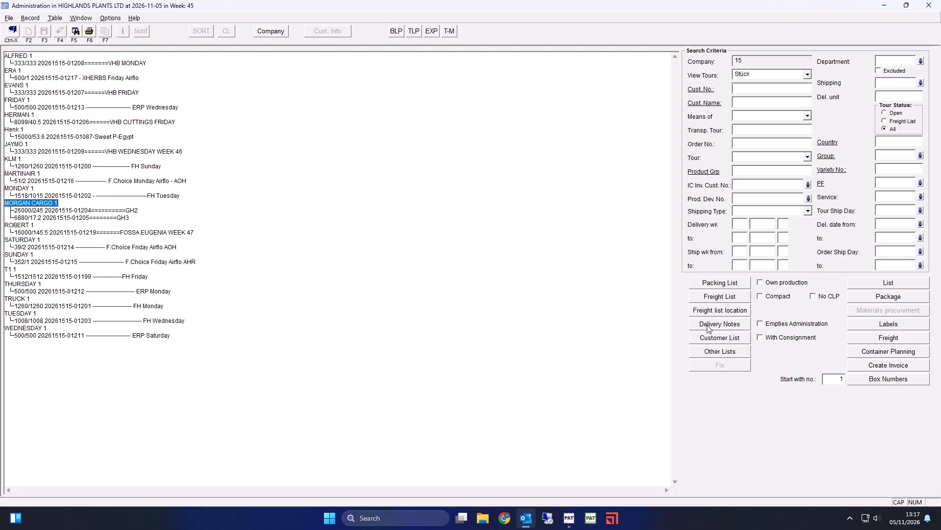
left_click(893, 321)
left_click(482, 196)
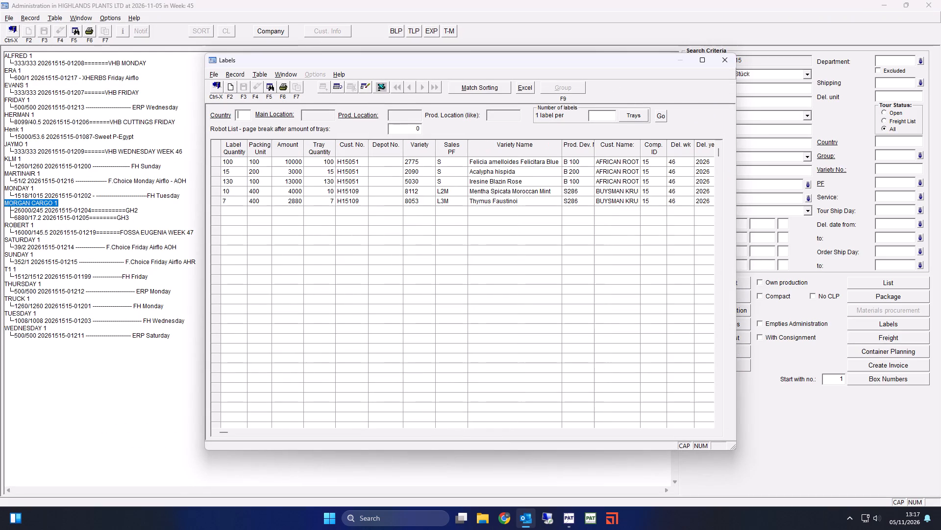
left_click(699, 62)
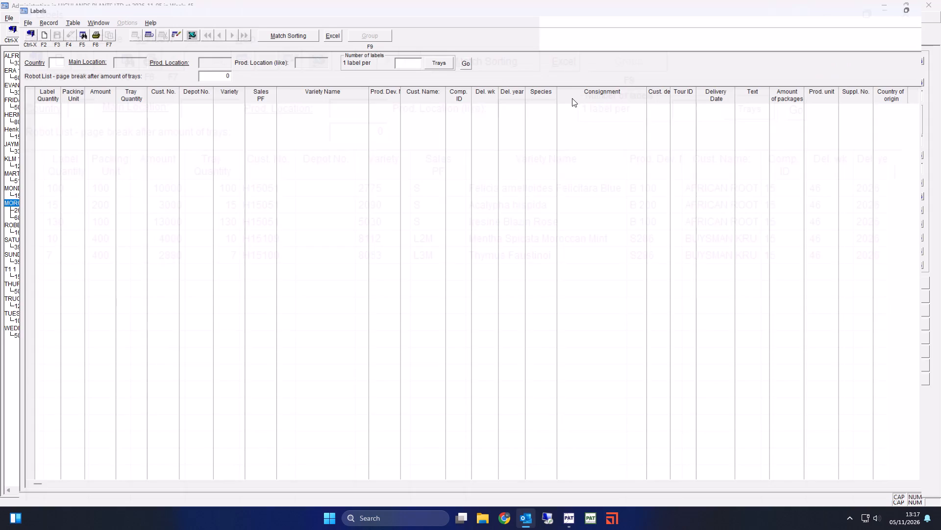
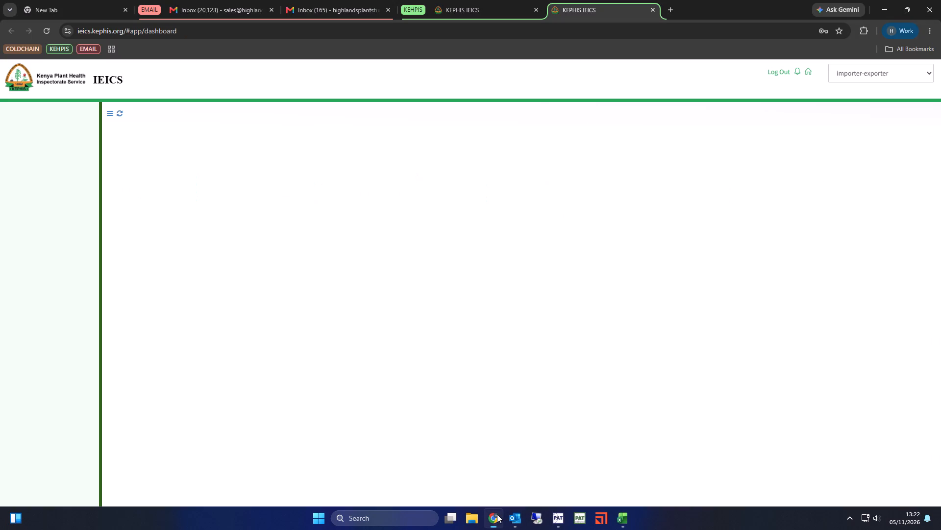
Switch to Google Chrome and open a new browser window under the Herman profile.
left_click(907, 31)
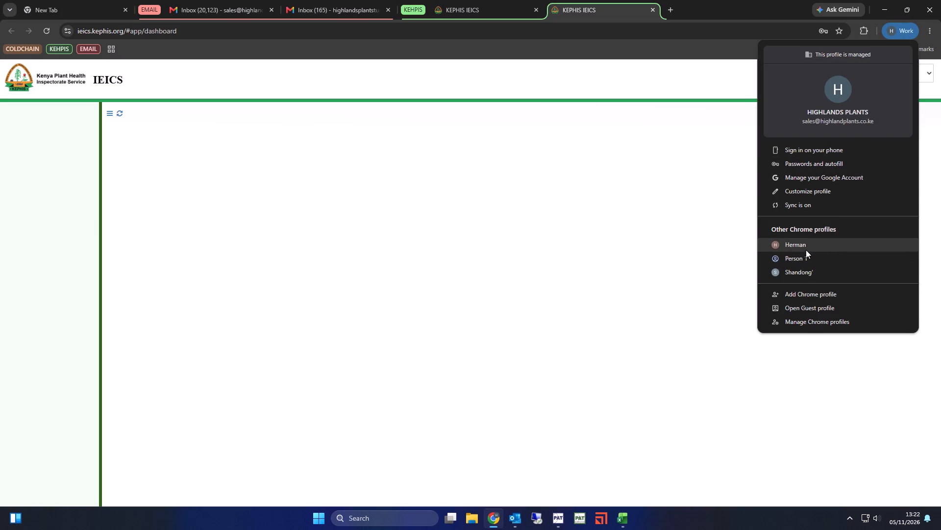
left_click(806, 250)
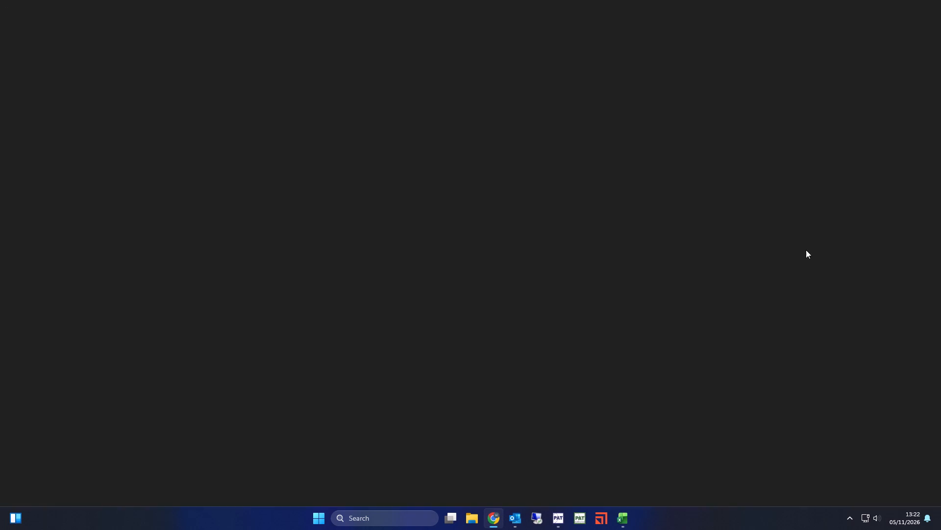
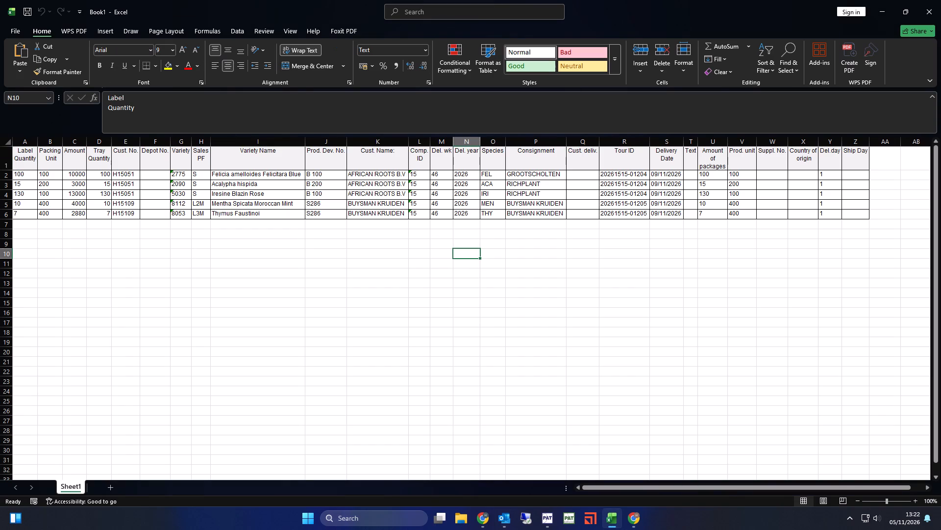
Start a Save As for the unsaved workbook Book1 containing the exported label data.
key("F12")
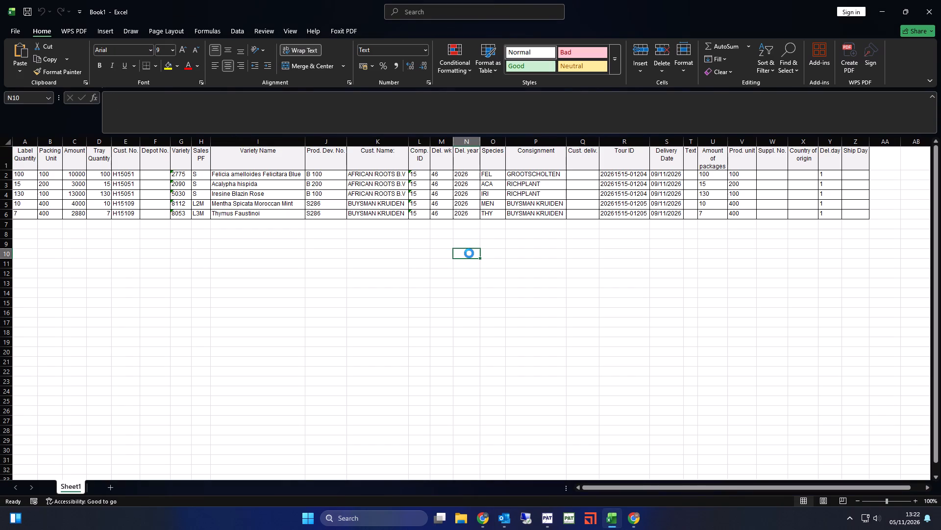
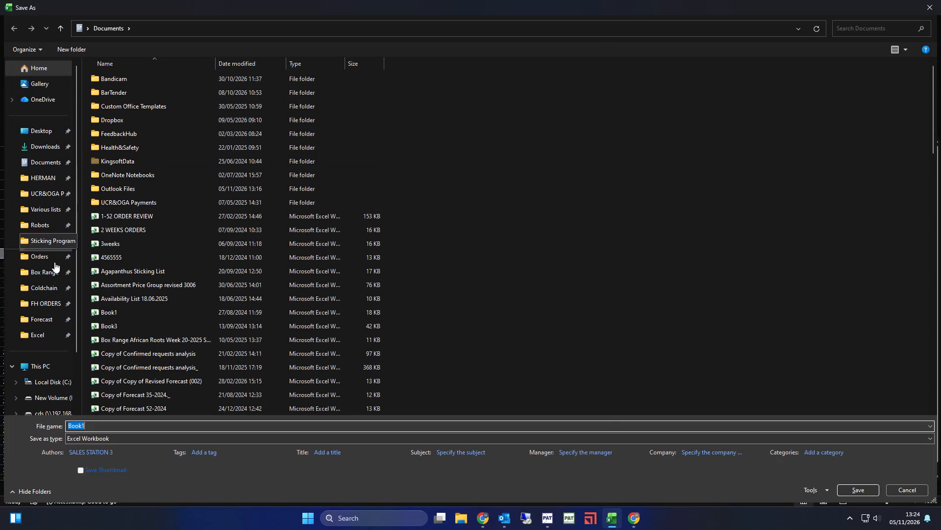
Choose the African Roots folder inside Robots > 2026 as the save location for the new workbook.
left_click(45, 225)
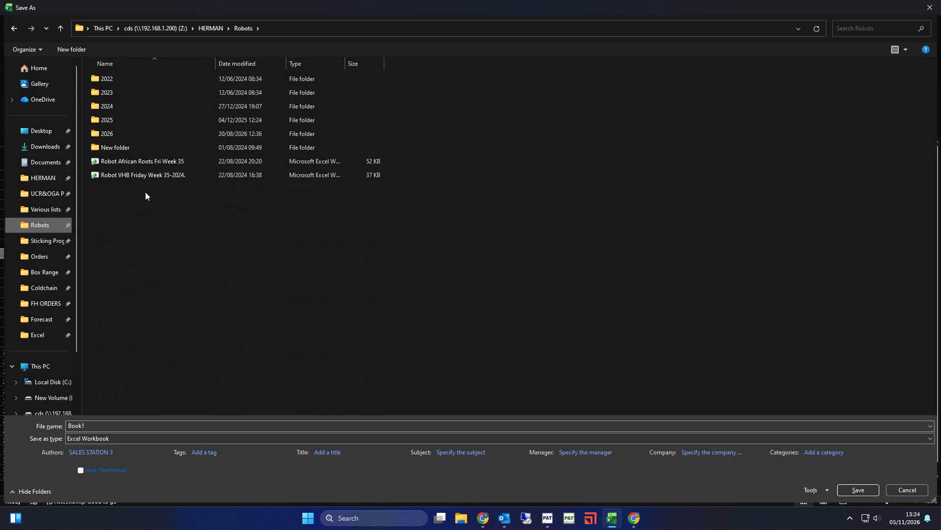
double_click(128, 135)
double_click(143, 79)
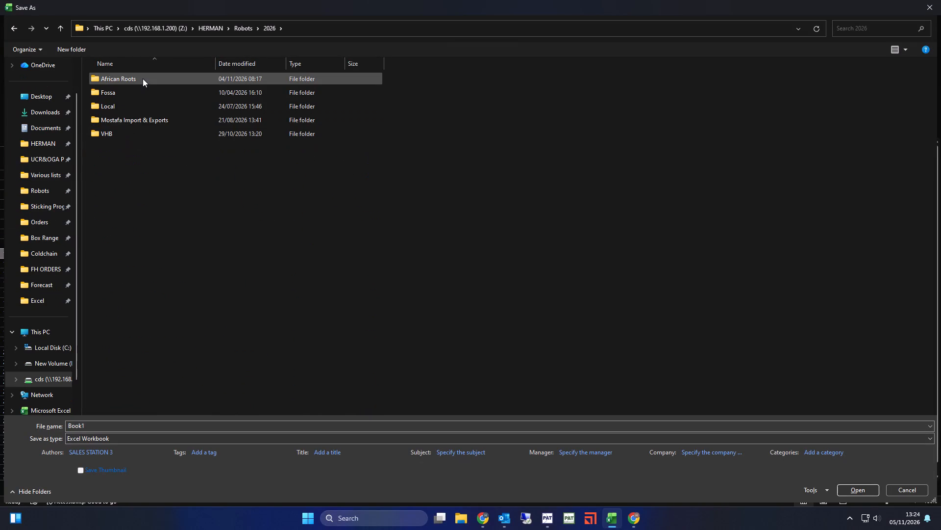
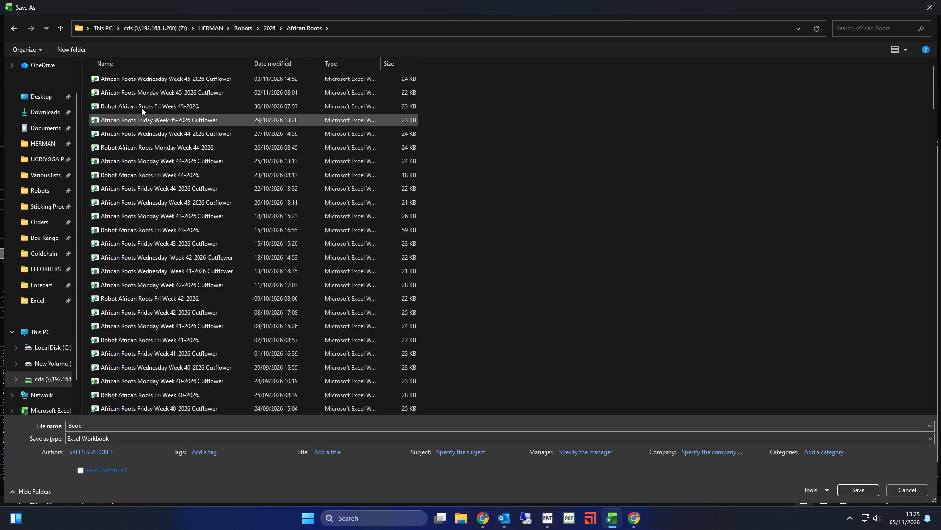
Save the new workbook as "Robot African Roots Fri Week 46-2026.", basing the name on the Friday Week 45 robot file.
left_click(186, 109)
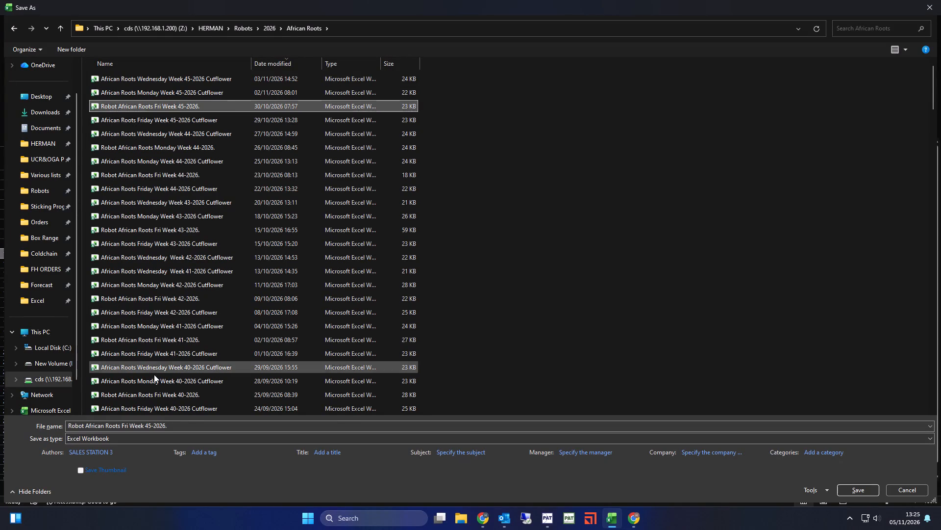
double_click(149, 424)
type("46")
key("Return")
Start saving the Week 46 robot workbook as another file.
key("F12")
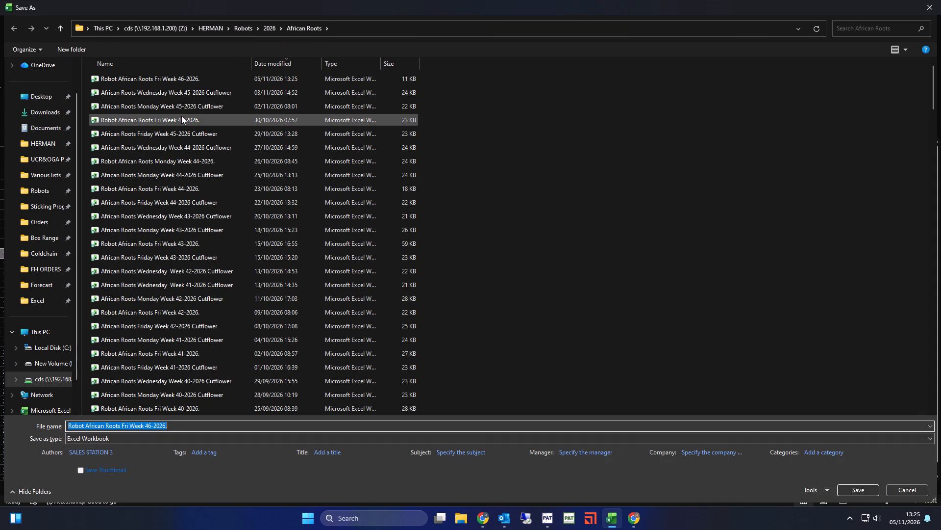
Open the existing "Robot African Roots Fri Week 45-2026." workbook from the African Roots folder listing, and abandon saving another copy.
left_click(181, 116)
right_click(181, 116)
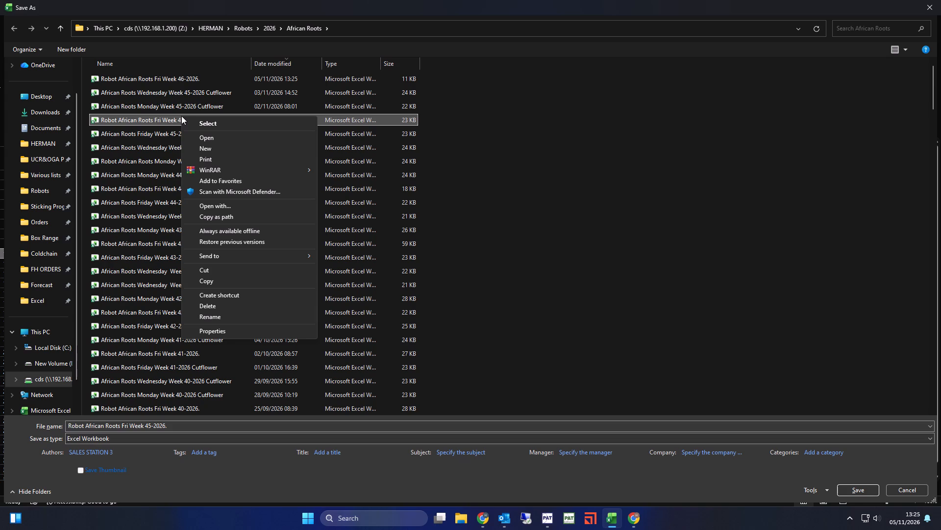
left_click(203, 141)
left_click(650, 332)
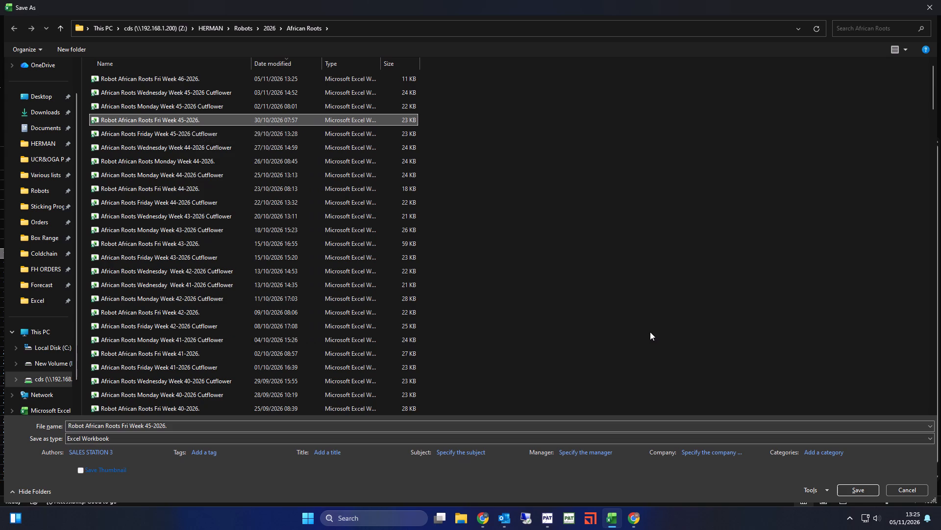
key("Escape")
Switch to Chrome and open the saved KEPHIS tab group.
left_click(638, 518)
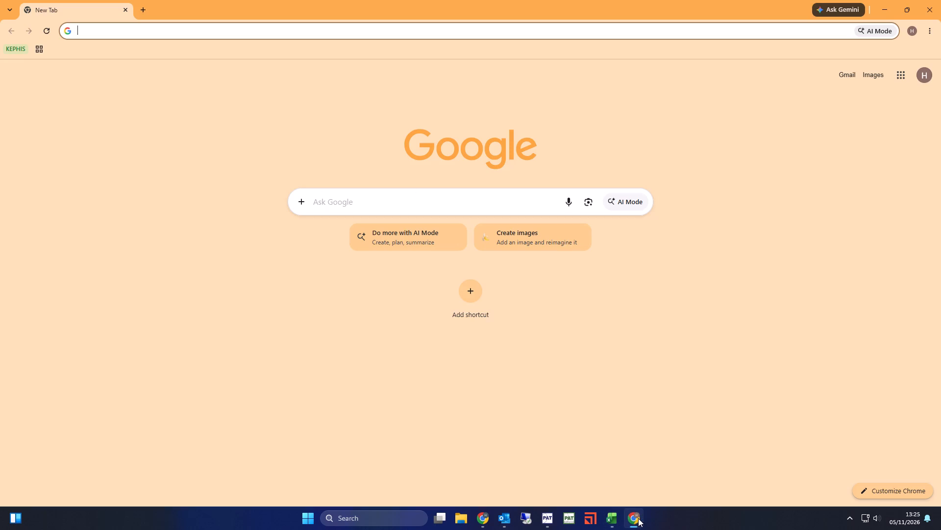
left_click(17, 47)
Switch back to the Week 46 robot workbook in Excel and move the Variety Name column in front of the Sales PF column.
key("alt+Tab")
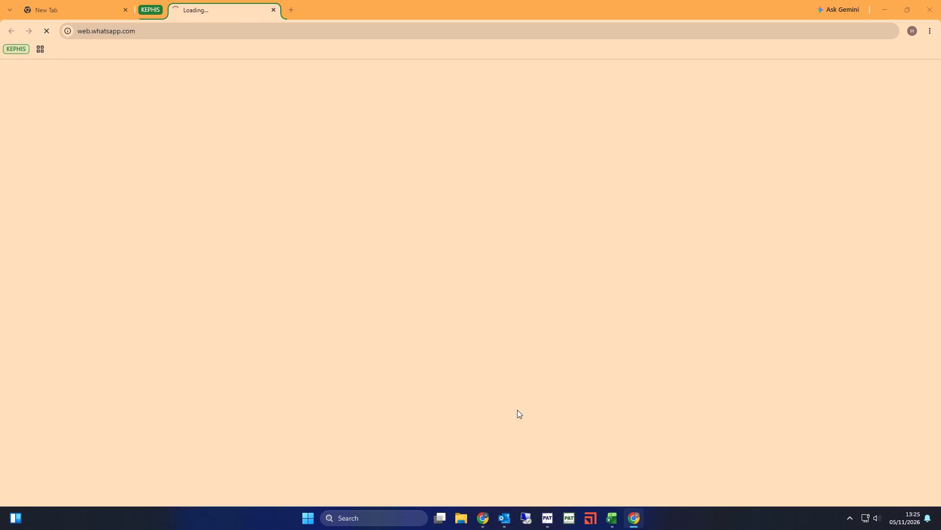
left_click(502, 516)
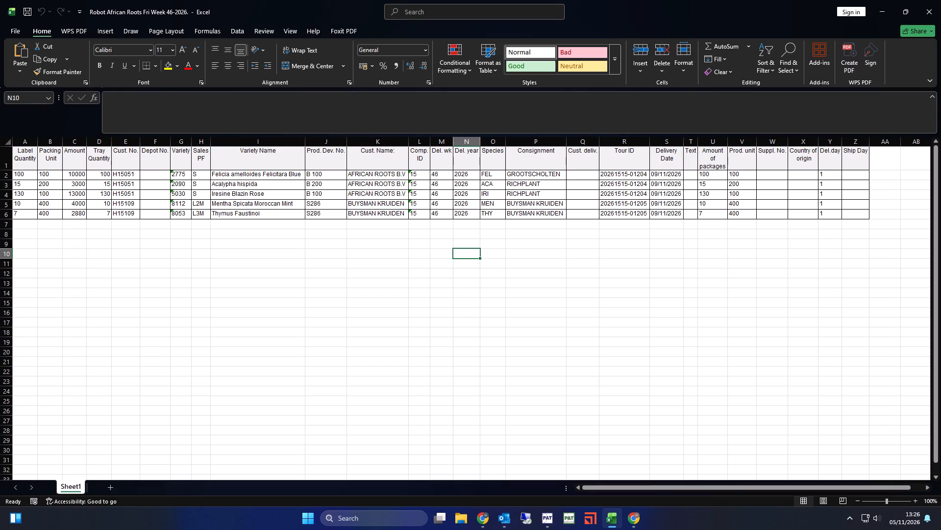
left_click(312, 279)
left_click(141, 204)
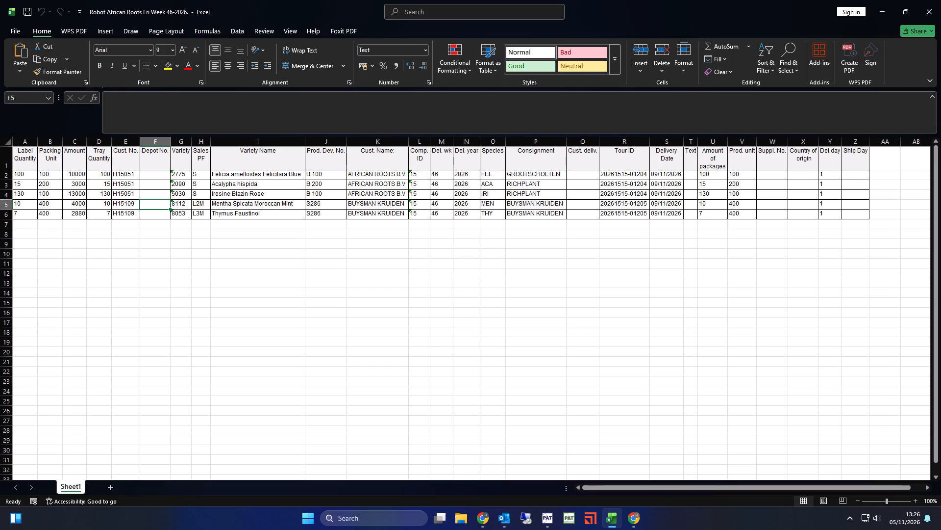
left_click(274, 146)
left_click(276, 141)
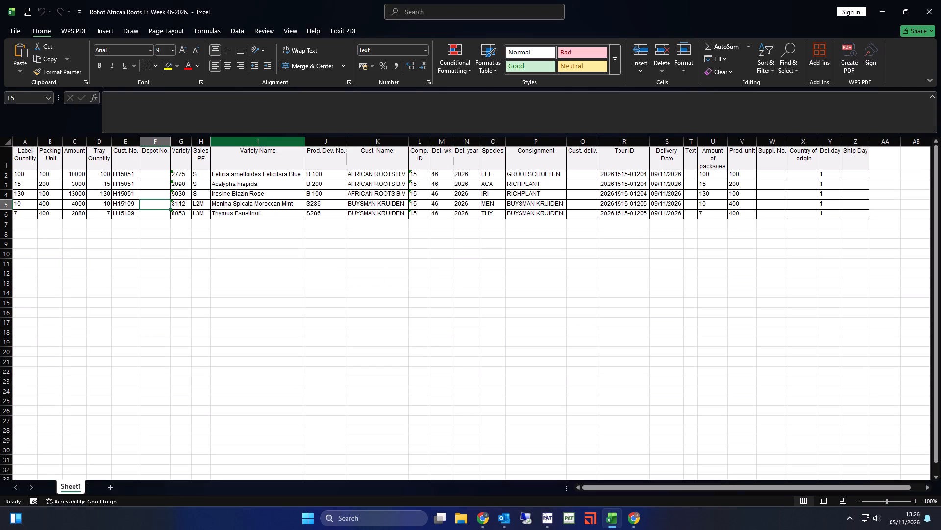
key("ctrl+x")
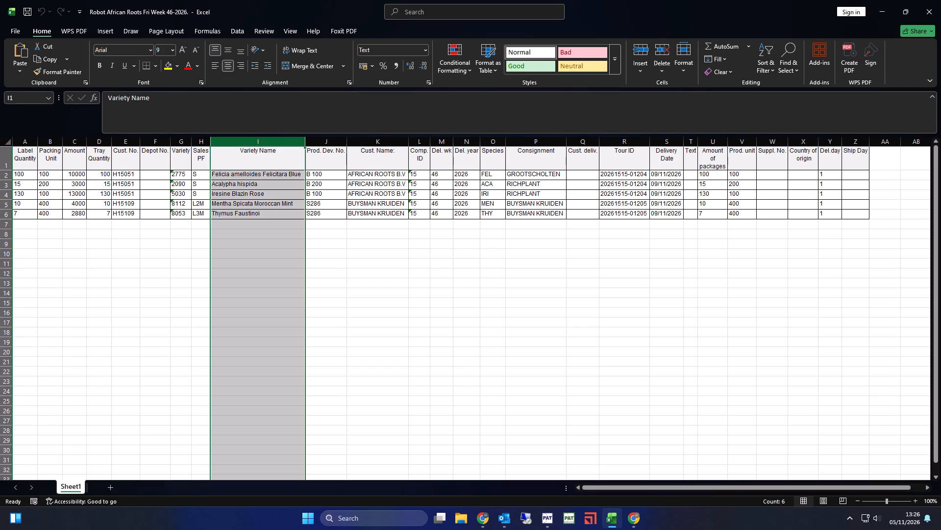
left_click(201, 139)
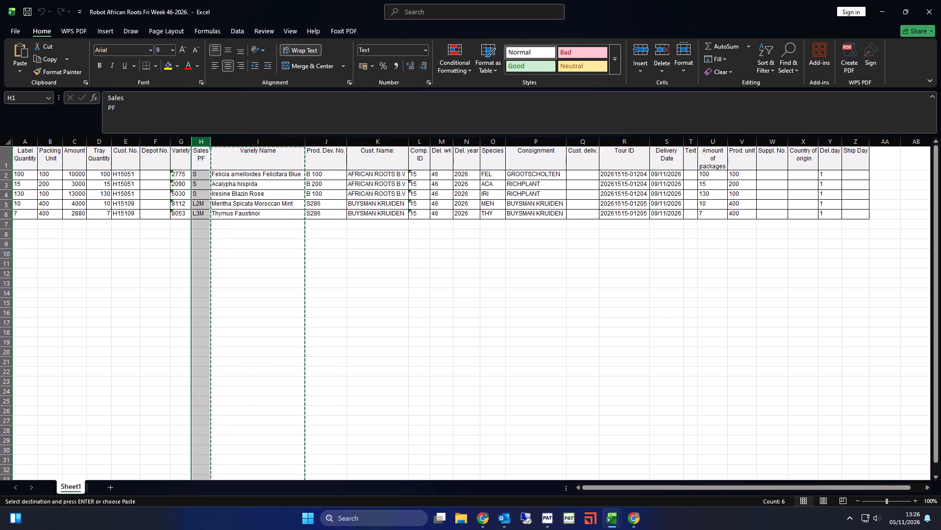
key("ctrl+plus")
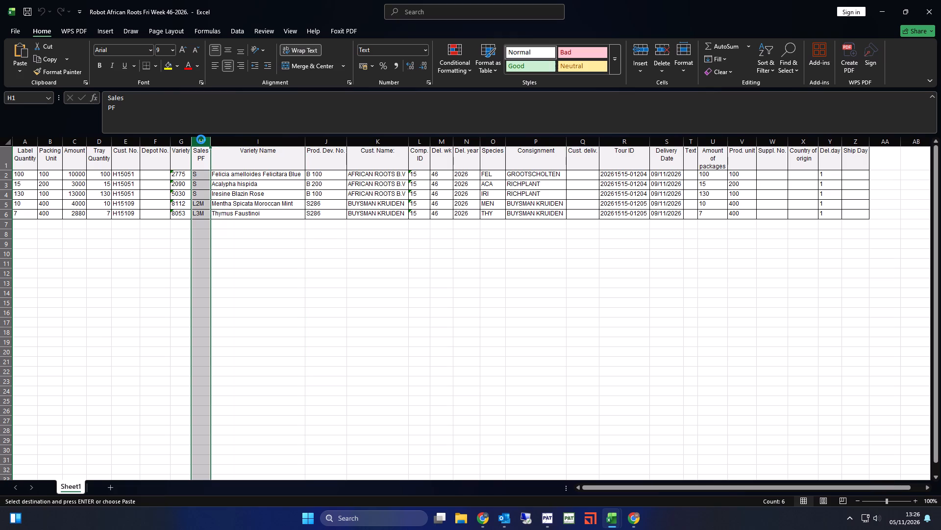
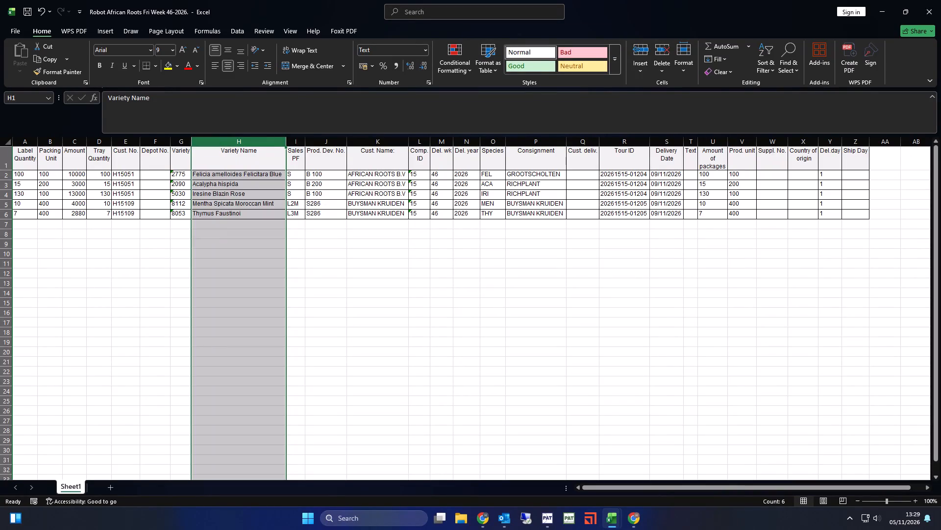
Insert a blank column between the Cust. No. and Depot No. columns.
left_click(293, 152)
left_click(157, 140)
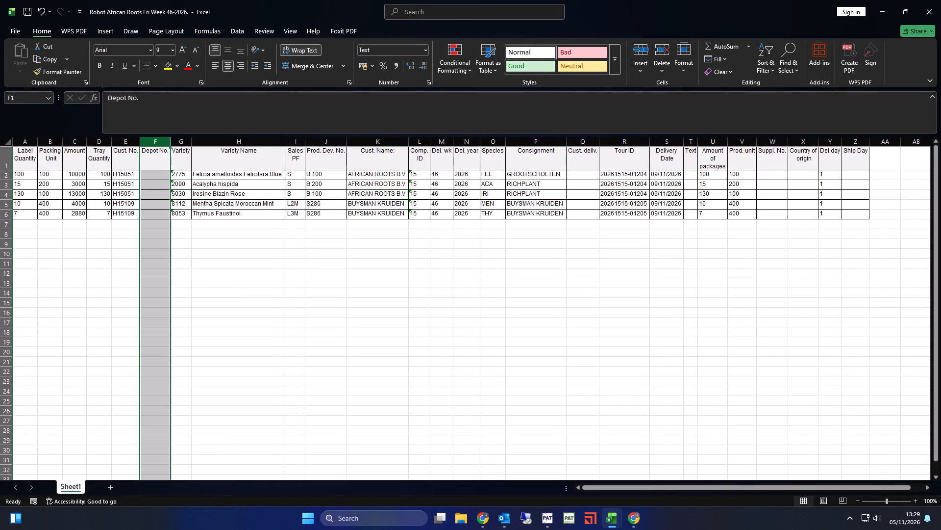
key("ctrl+plus")
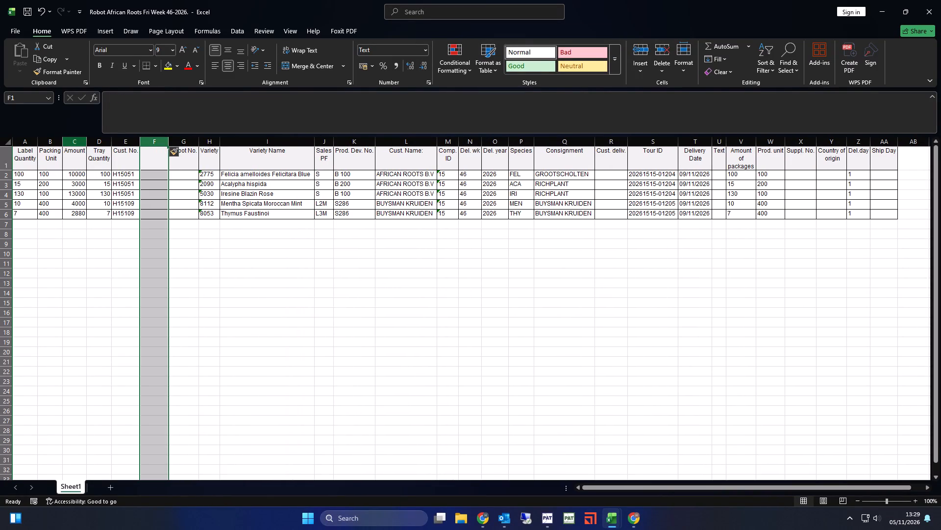
Move the Amount column to sit directly after the Variety Name column.
left_click(74, 143)
key("ctrl+x")
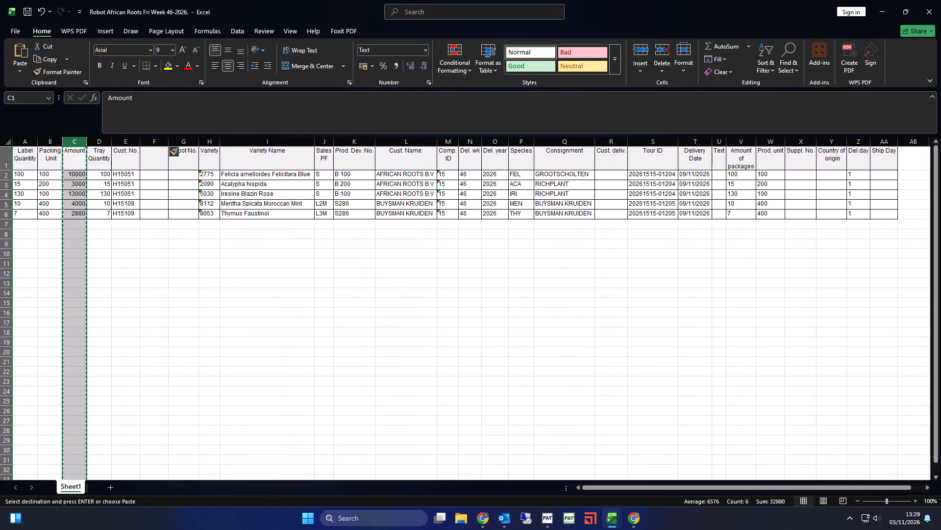
left_click(326, 138)
key("ctrl+plus")
Delete the columns Sales PF to Species, Cust. deliv. to Ship Day, and Label Quantity, Packing Unit and Tray Quantity.
left_click_drag(326, 139, 523, 147)
key("ctrl+minus")
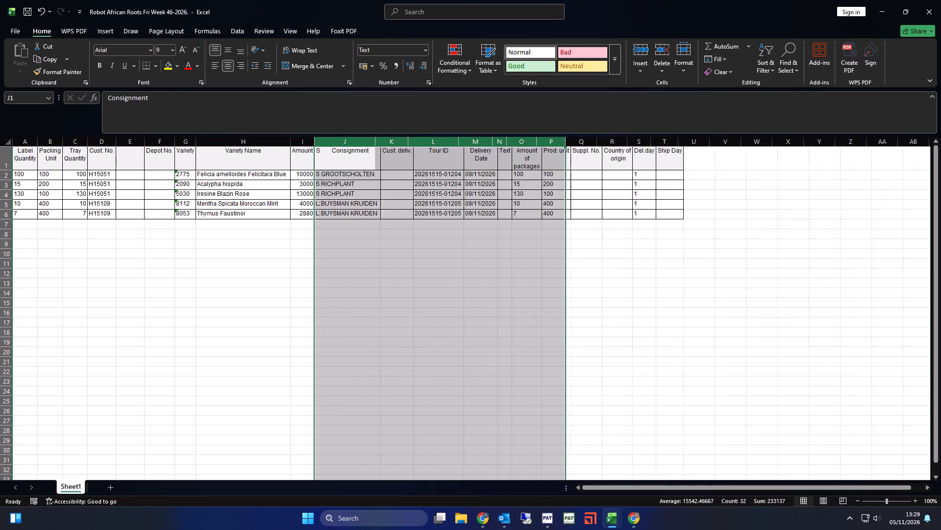
left_click(397, 142)
key("ctrl+shift+Right")
key("ctrl+minus")
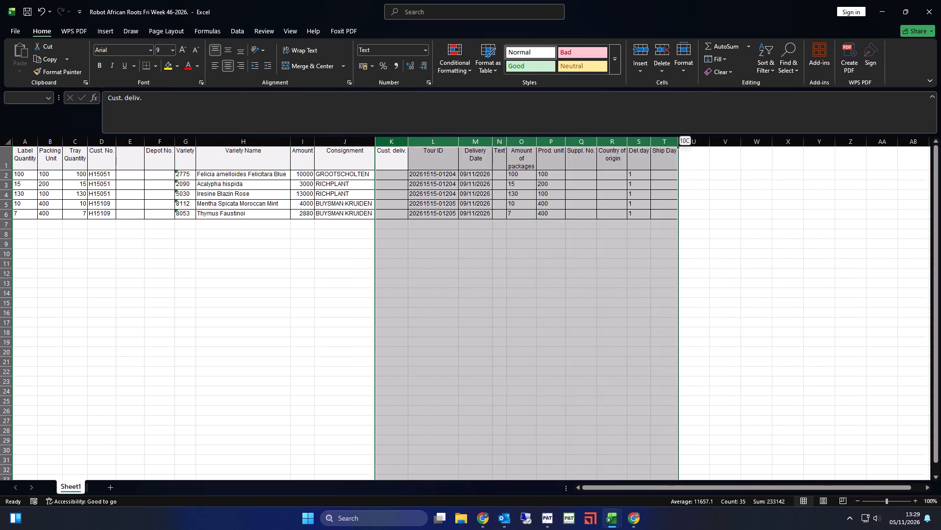
left_click(74, 142)
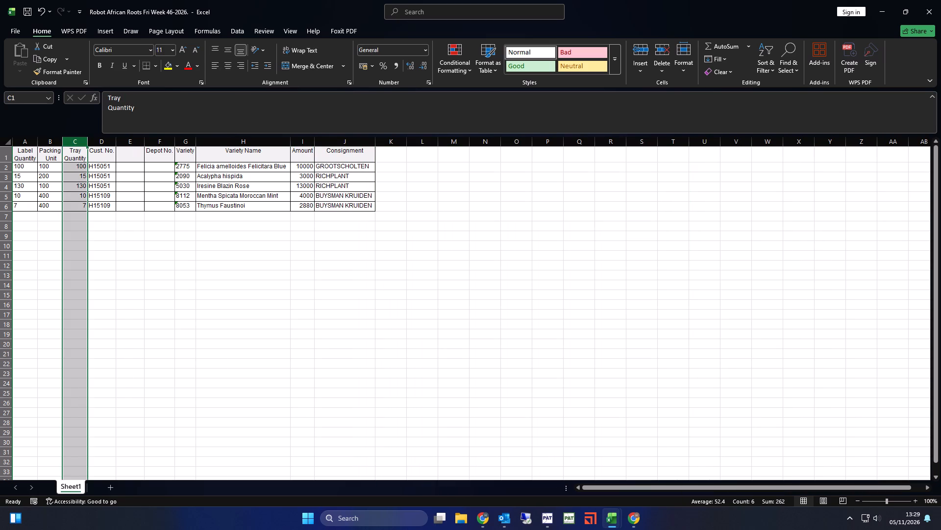
key("ctrl+shift+Left")
key("ctrl+minus")
Insert seven blank rows above the header row.
left_click_drag(1, 154, 12, 206)
key("ctrl+plus")
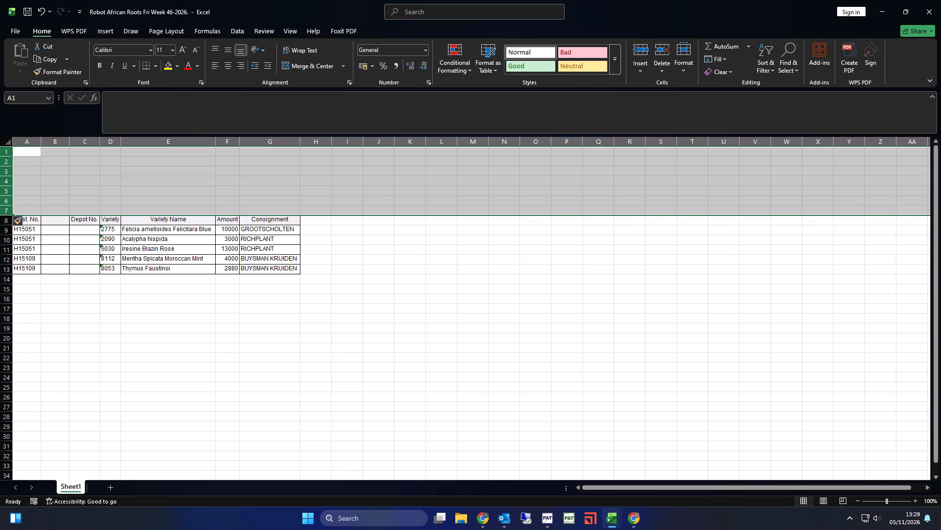
Copy rows 1 to 5, the AMIGRA B.V. label heading, from the Week 45 workbook's Robot sheet to the top of the Week 46 sheet.
key("alt+Tab")
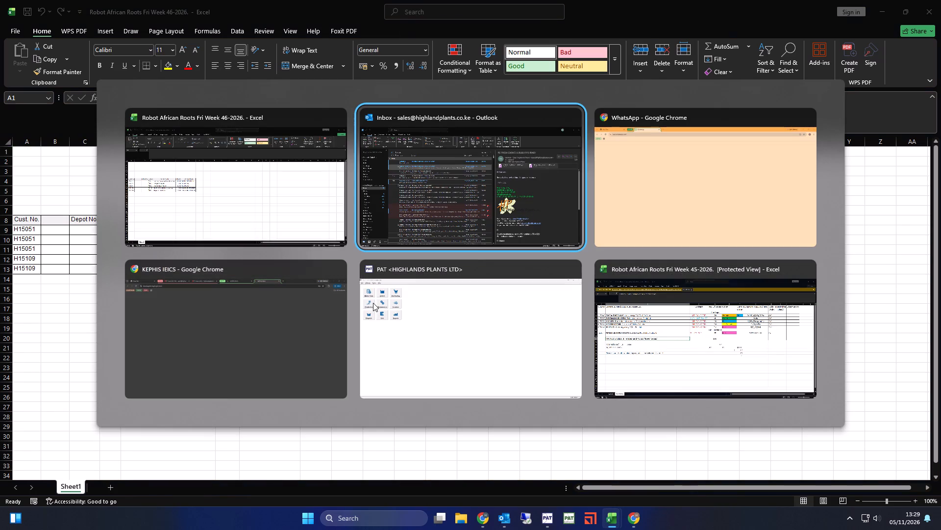
left_click(653, 329, "alt")
left_click(397, 51)
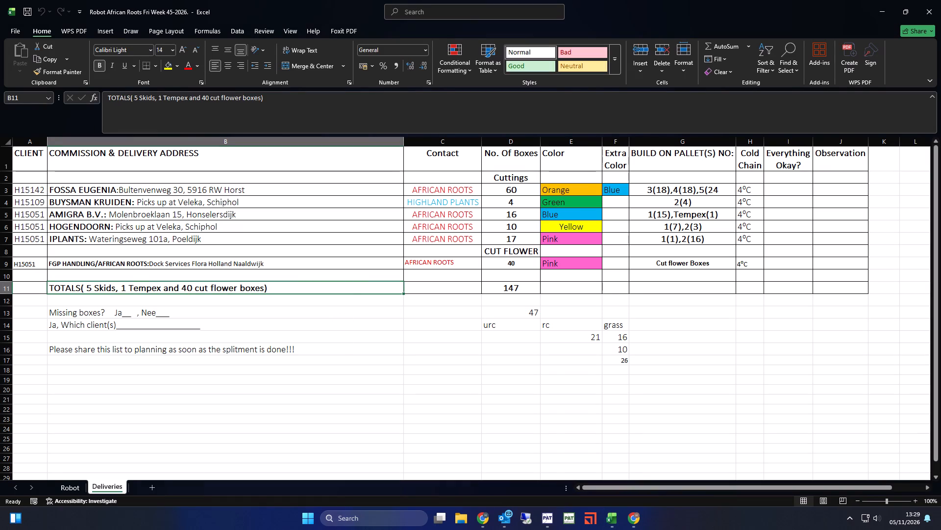
left_click(76, 486)
scroll(46, 329, "up", 4)
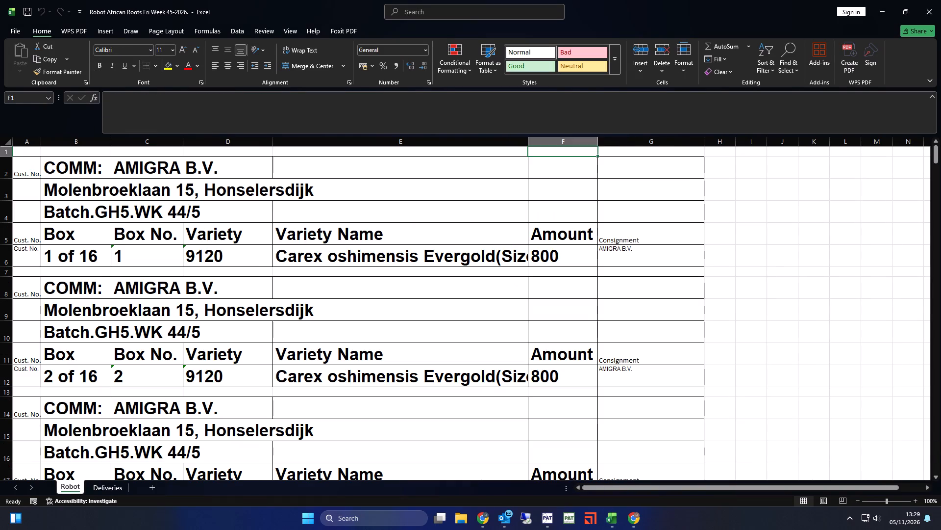
left_click(51, 153)
left_click_drag(11, 151, 17, 232)
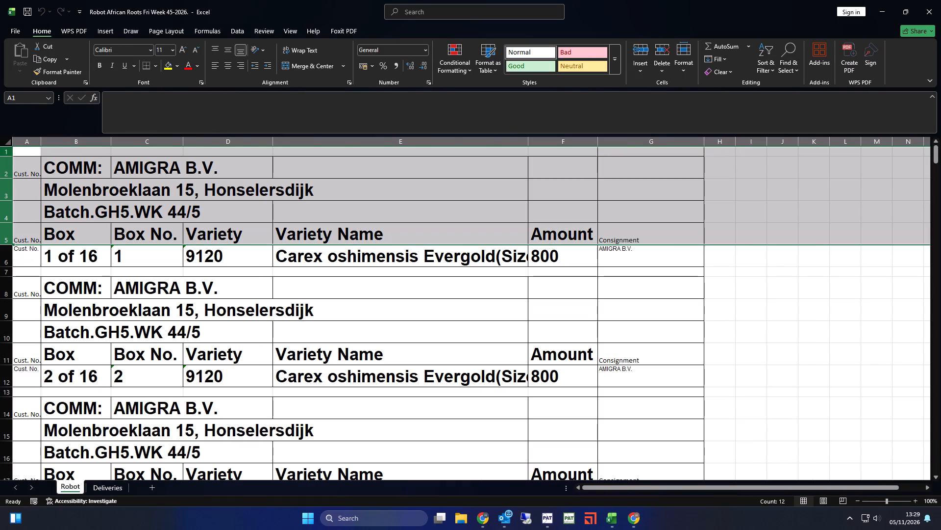
key("ctrl+c")
key("alt+Tab")
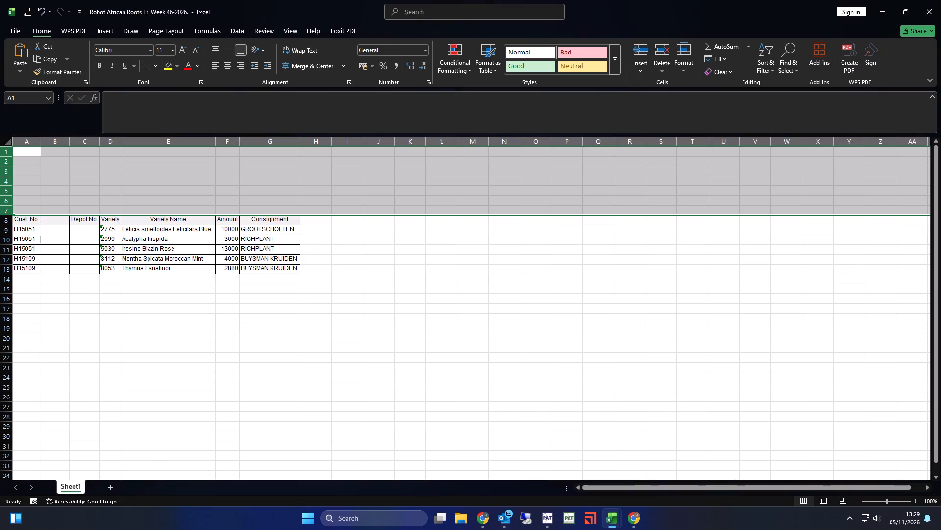
left_click(8, 152)
key("ctrl+v")
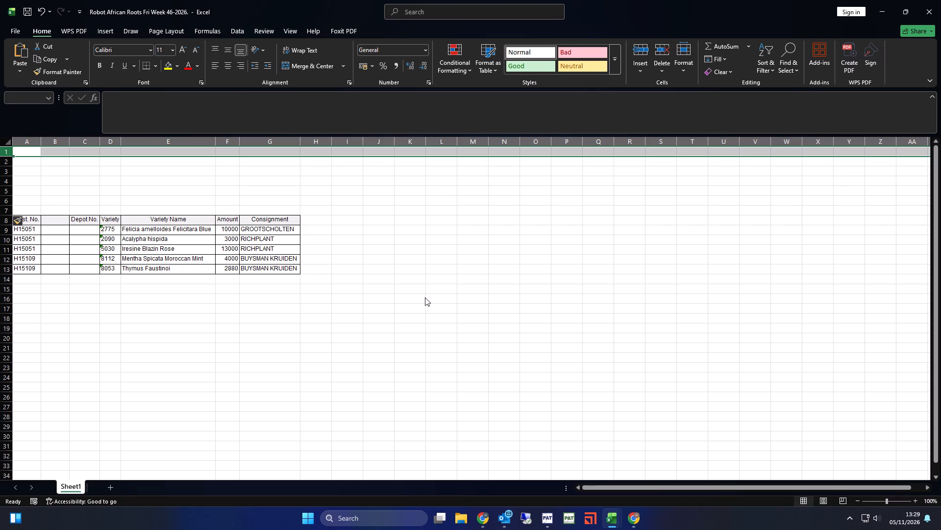
left_click(490, 281)
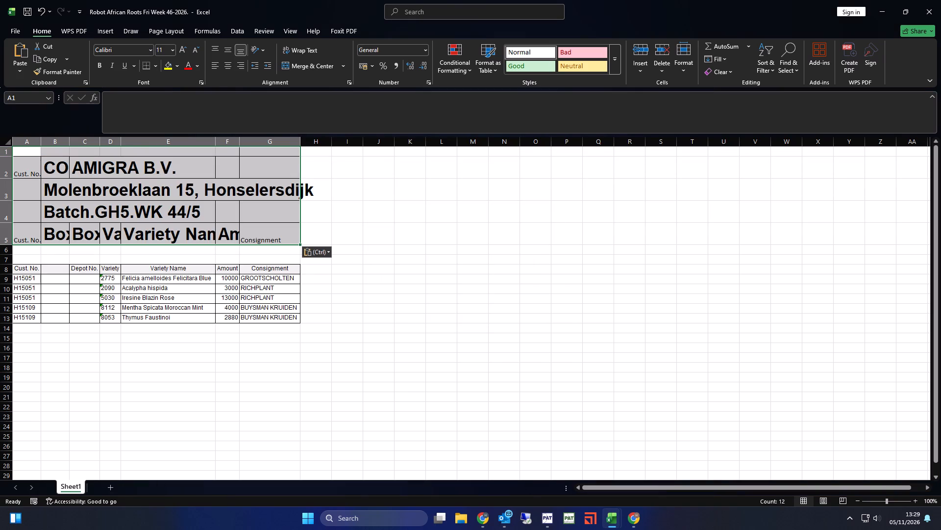
Adjust the widths of columns B to F to suit the large label heading text, autofitting the Amount column.
left_click(224, 208)
double_click(239, 144)
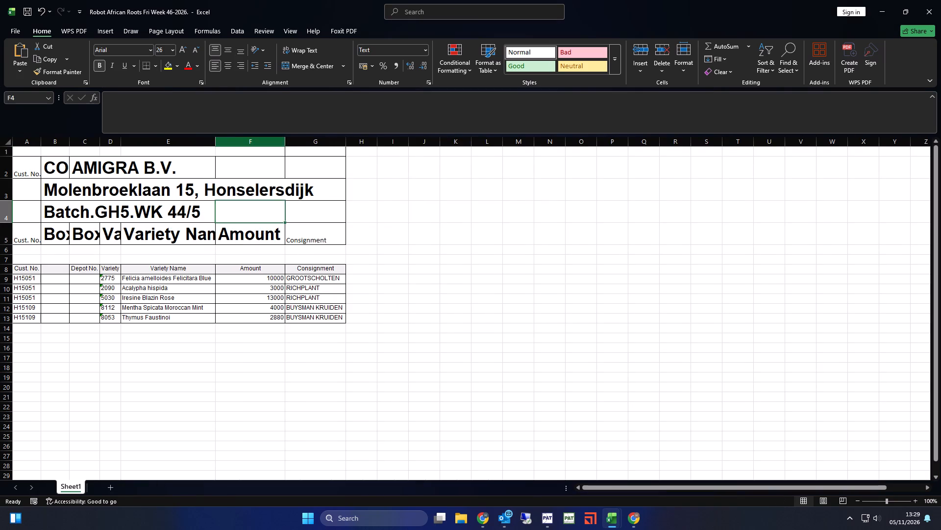
left_click_drag(214, 141, 246, 140)
left_click_drag(121, 144, 142, 140)
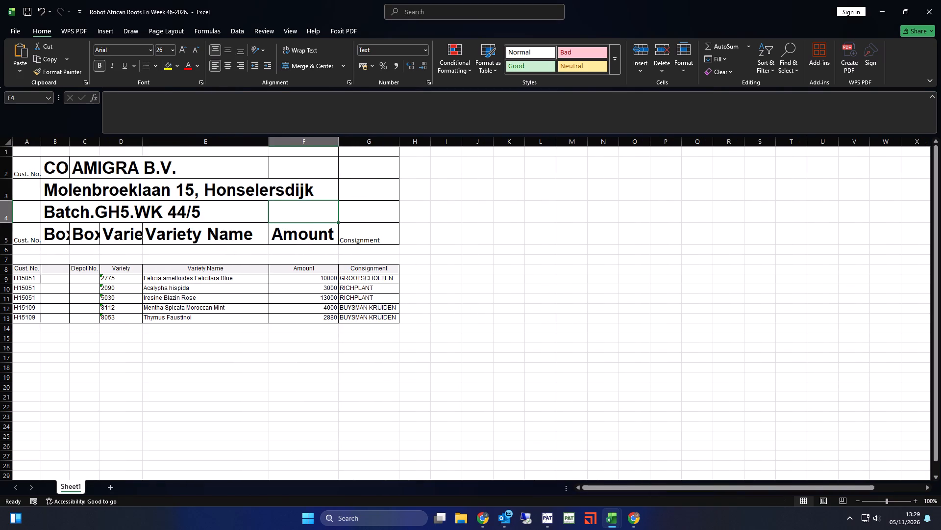
left_click_drag(143, 140, 164, 138)
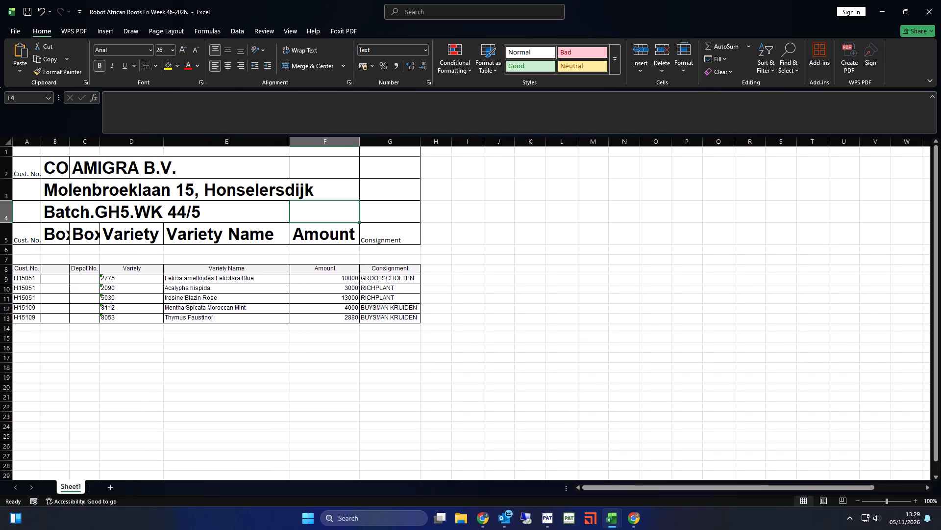
left_click(161, 139)
left_click_drag(99, 137, 128, 139)
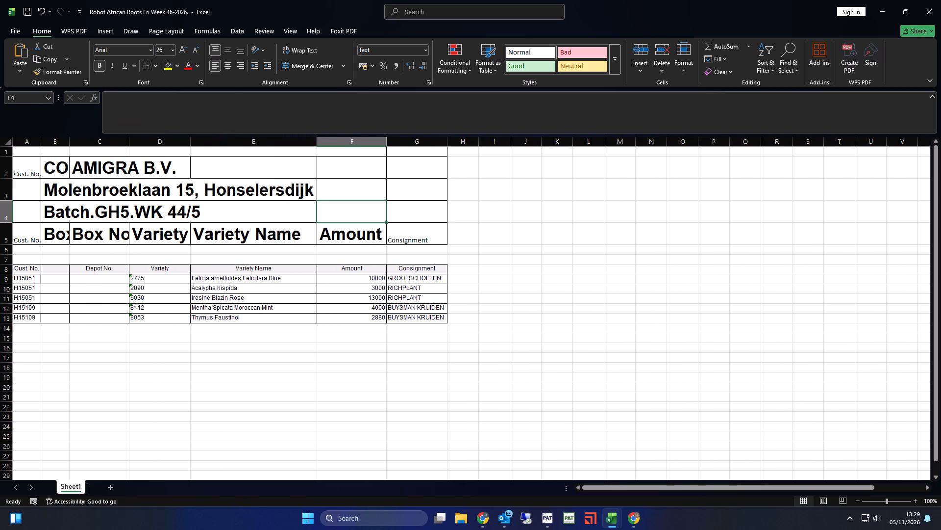
left_click_drag(70, 142, 115, 142)
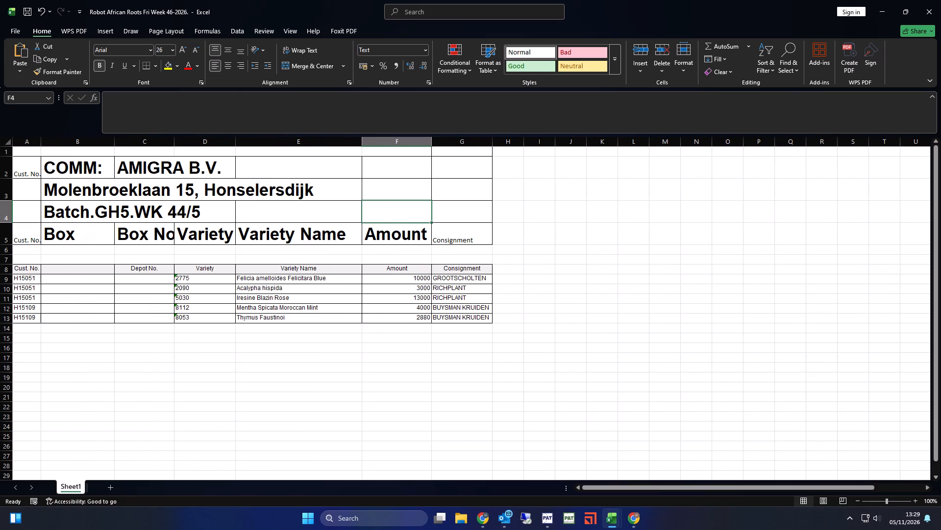
left_click_drag(112, 145, 99, 147)
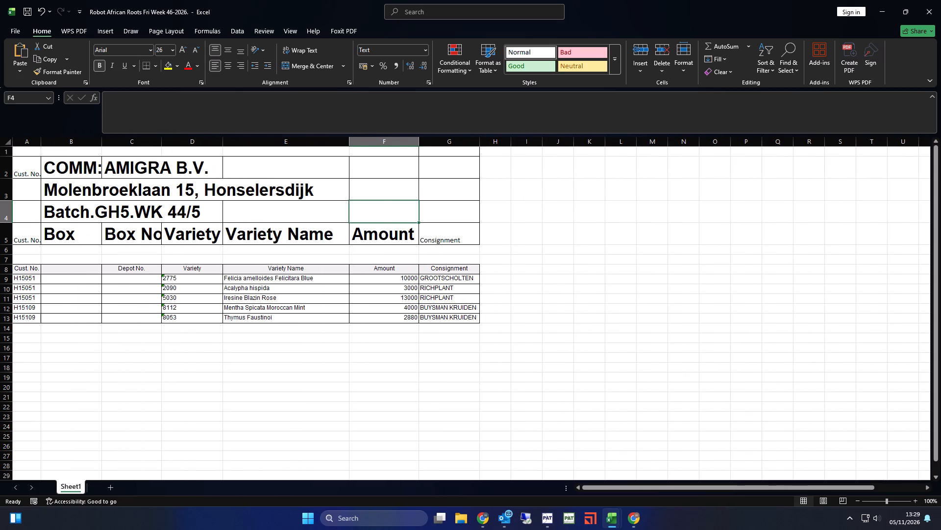
Delete rows 6 to 8, the two blank rows and the old small header row, and save the workbook.
left_click(38, 251)
left_click_drag(10, 248, 15, 268)
key("ctrl+minus")
left_click(318, 381)
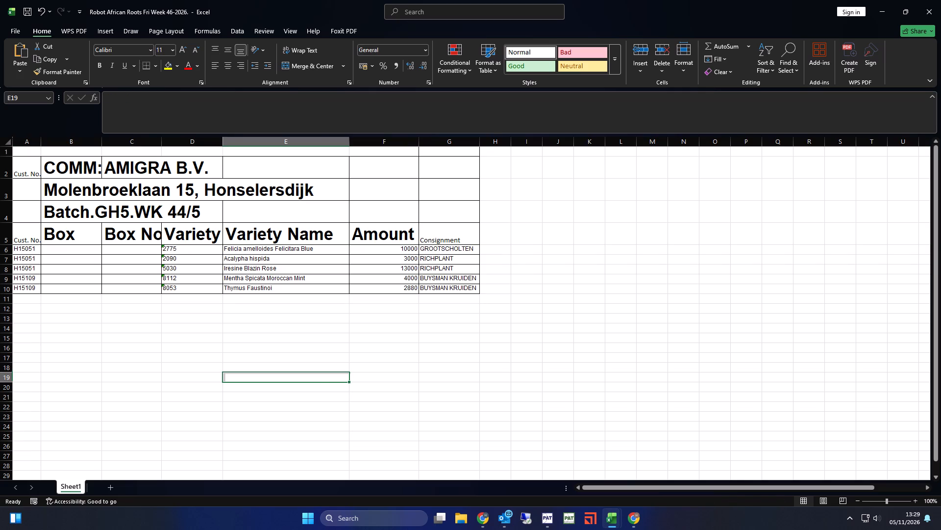
key("ctrl+s")
Rename Sheet1 as Robot.
double_click(71, 488)
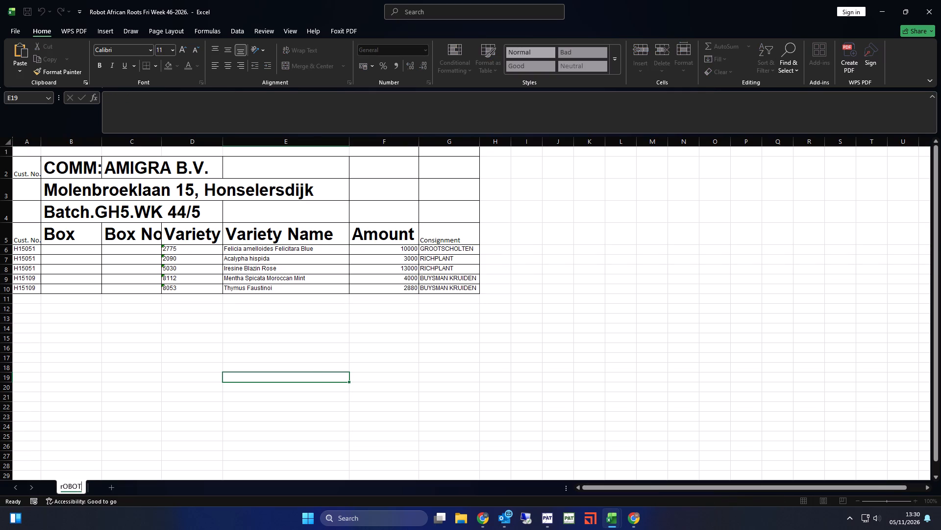
key("BackSpace")
key("BackSpace")
key("BackSpace")
key("BackSpace")
key("BackSpace")
key("BackSpace")
key("BackSpace")
key("BackSpace")
key("BackSpace")
key("BackSpace")
key("BackSpace")
key("BackSpace")
key("BackSpace")
key("BackSpace")
key("BackSpace")
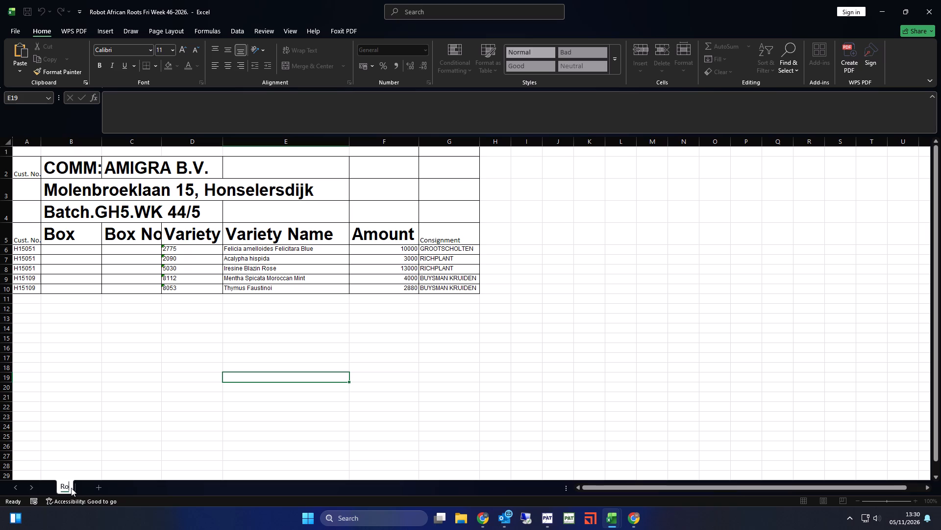
key("Return")
Add a new sheet named Deliveries.
left_click(110, 487)
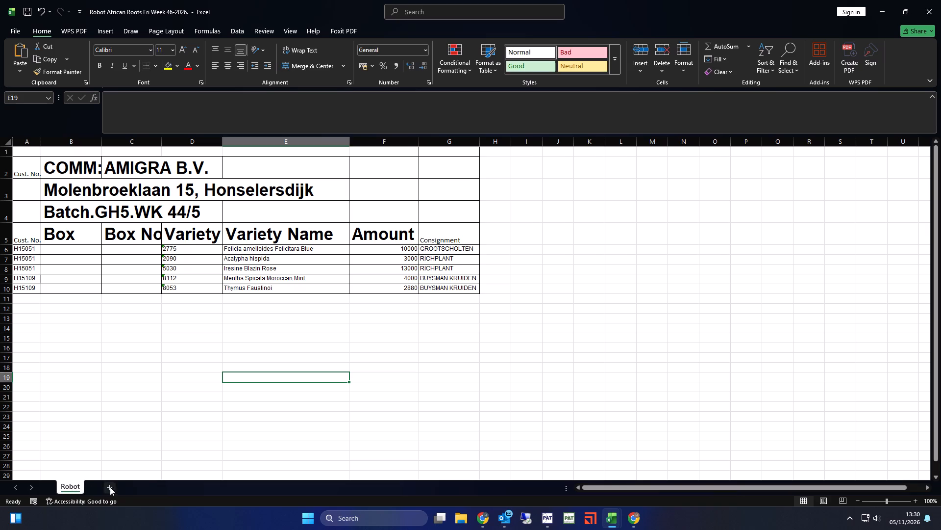
double_click(98, 488)
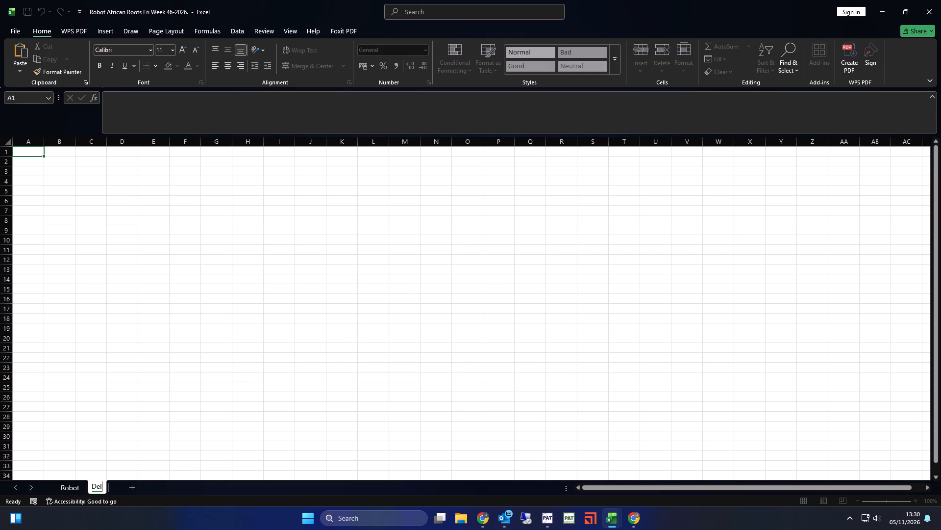
key("Return")
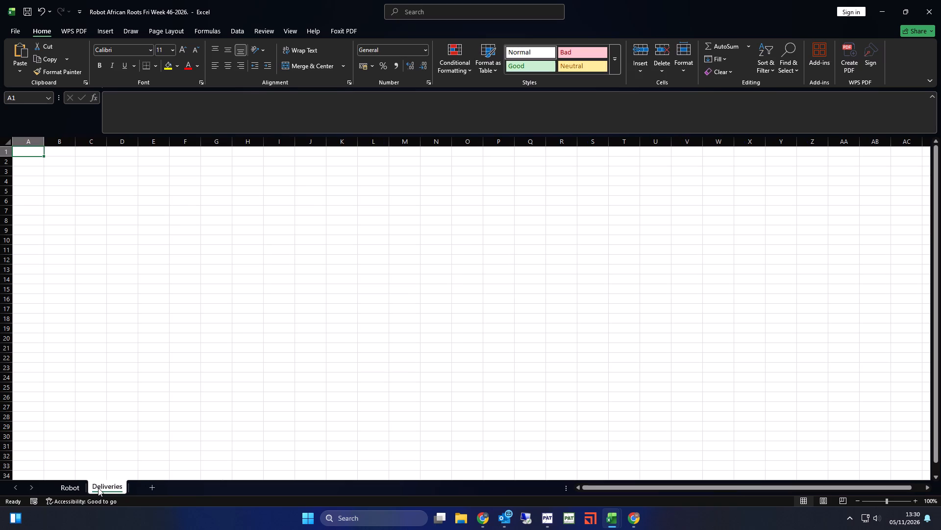
Copy the entire Deliveries sheet from the Week 45 workbook into the empty Deliveries sheet of the Week 46 workbook.
key("alt+Tab")
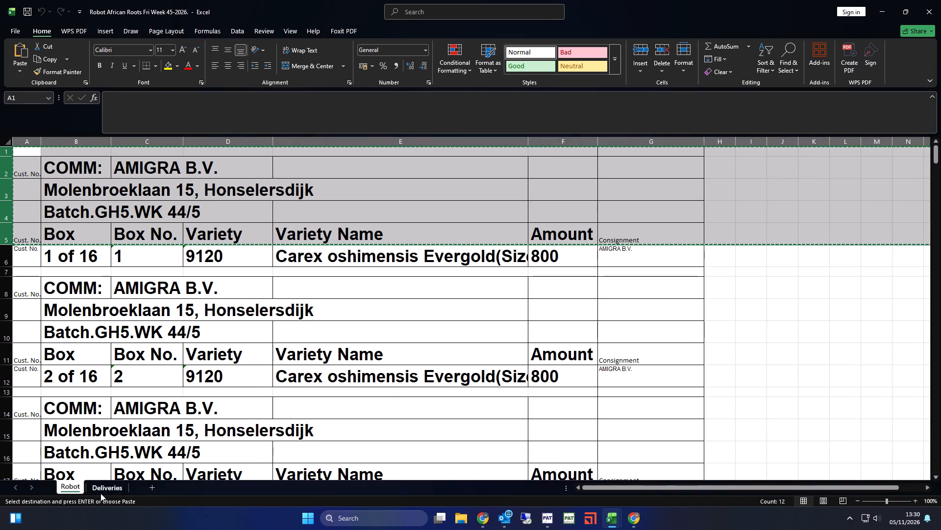
left_click(100, 493)
scroll(122, 477, "up", 3)
left_click(125, 379)
left_click(10, 144)
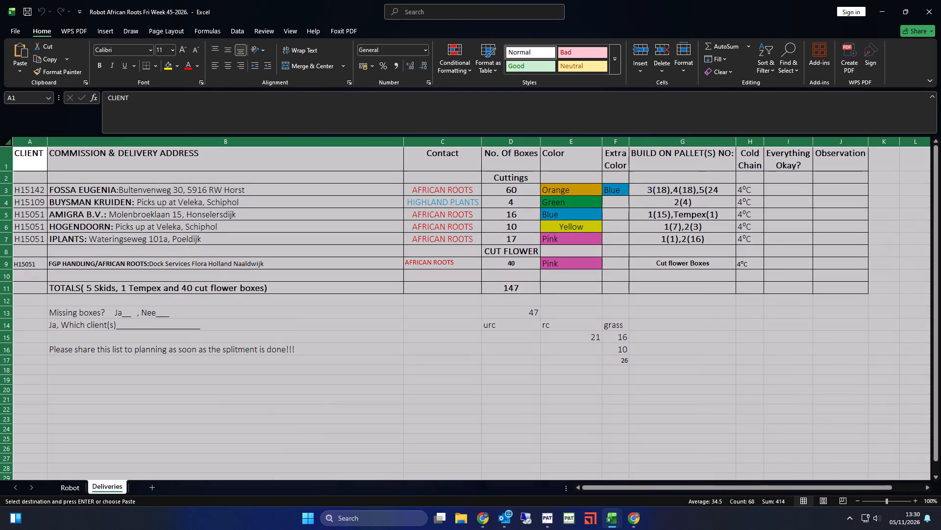
key("ctrl+c")
key("alt+Tab")
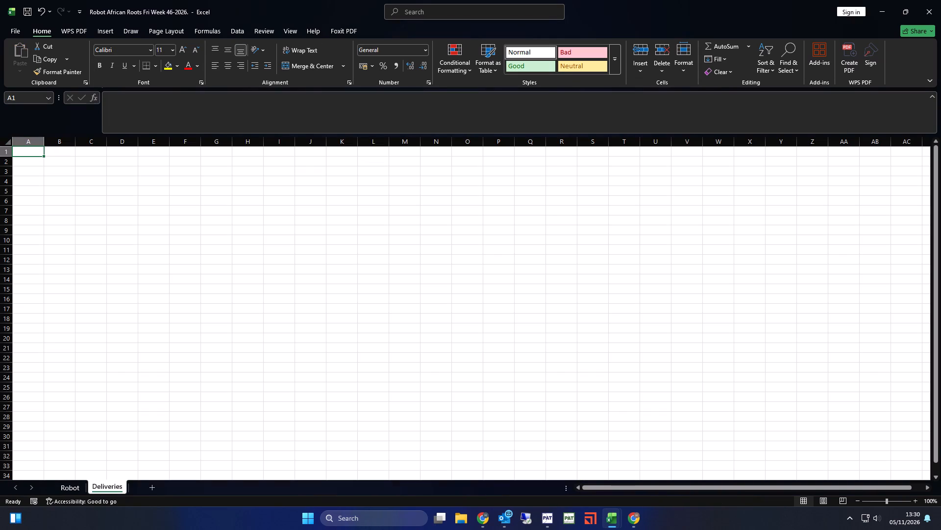
left_click(9, 141)
key("ctrl+v")
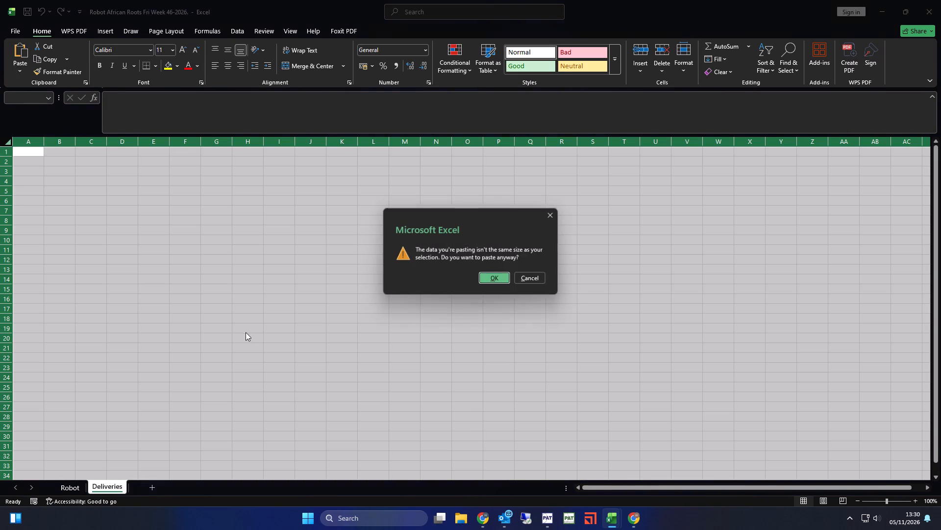
left_click(497, 274)
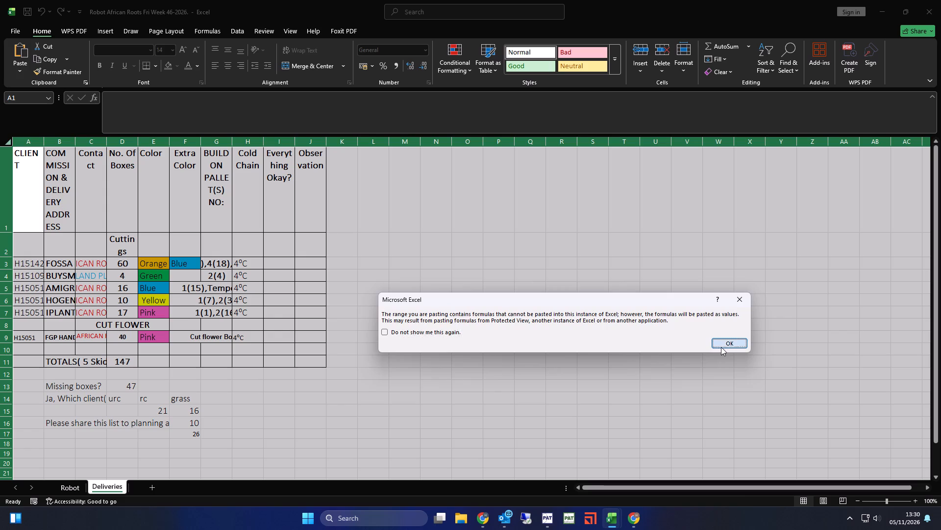
left_click(721, 347)
Autofit the widths of columns A to J on the Deliveries sheet.
left_click(240, 248)
left_click_drag(35, 143, 289, 138)
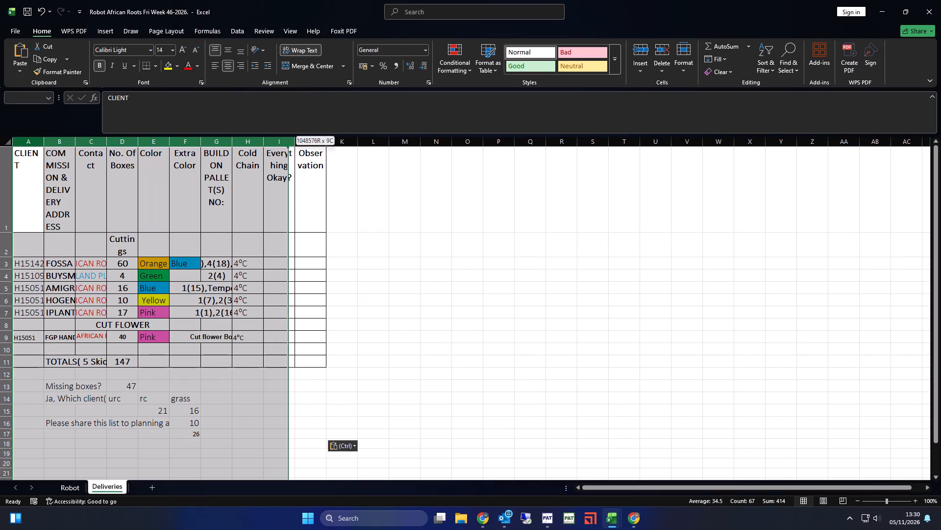
left_click_drag(289, 138, 322, 138)
left_click_drag(325, 142, 465, 154)
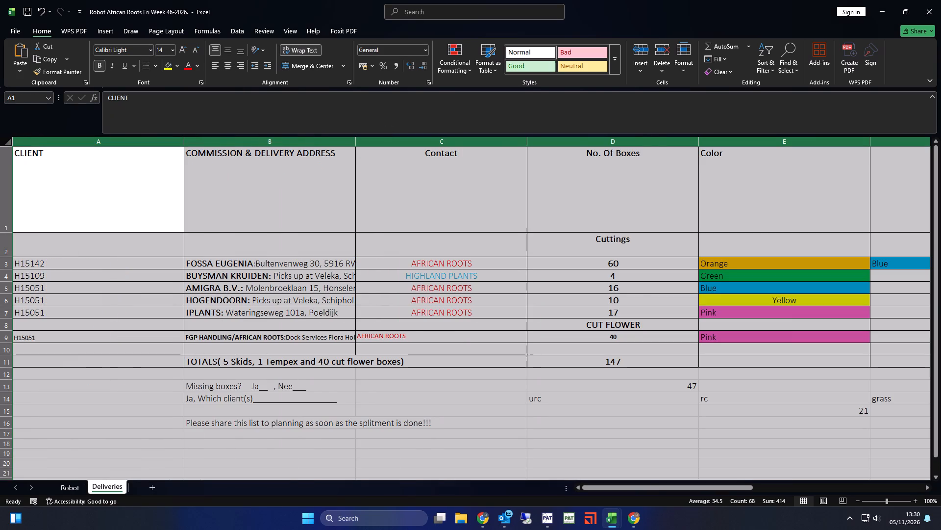
double_click(355, 142)
left_click(257, 194)
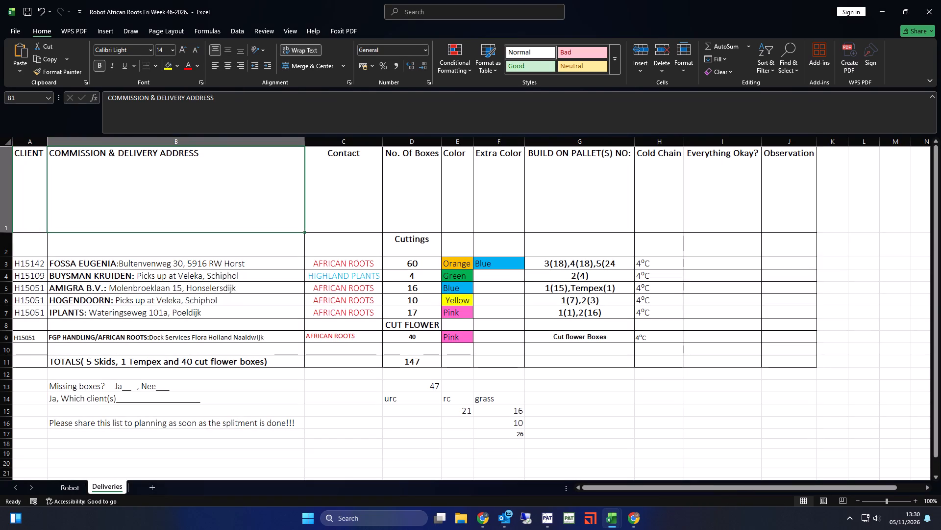
Clear the commission and delivery addresses of the three H15051 cuttings rows, cells B5 to B7.
left_click_drag(138, 287, 136, 310)
key("Delete")
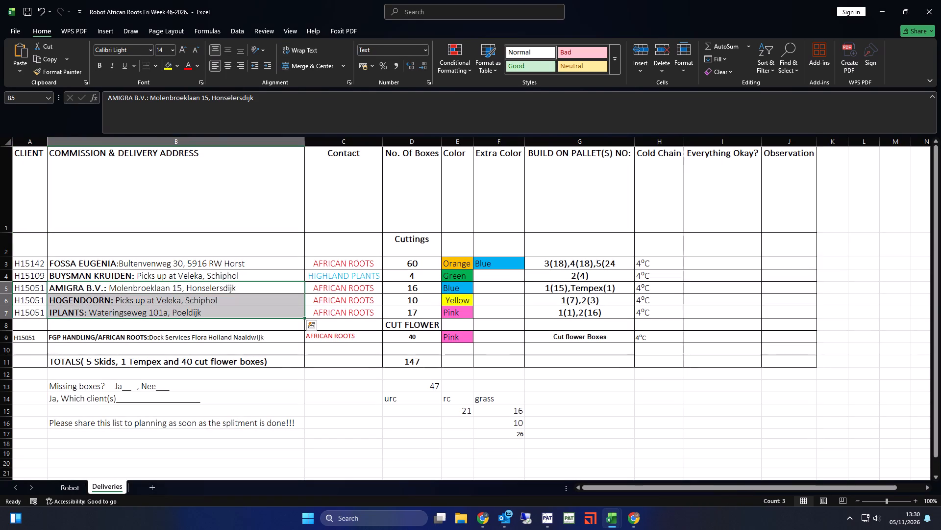
Autofit the height of header row 1 on the Deliveries sheet.
double_click(11, 231)
left_click(554, 223)
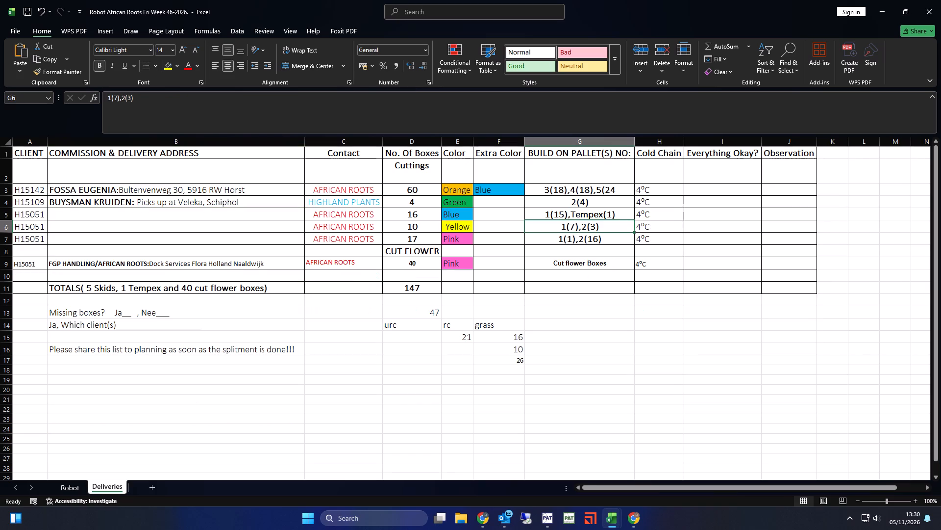
Clear the Build on Pallet(s) No. entries for the cuttings in G3 to G7 and save the workbook.
left_click_drag(580, 189, 594, 233)
key("Delete")
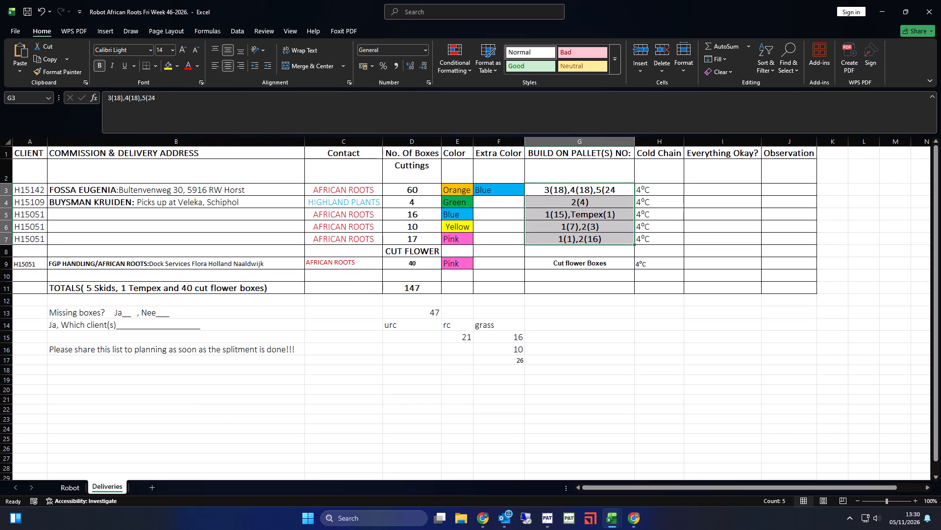
left_click(596, 256)
key("ctrl+s")
Pick up the formatting of row 7, the pink H15051 cuttings row, with Format Painter.
left_click(420, 242)
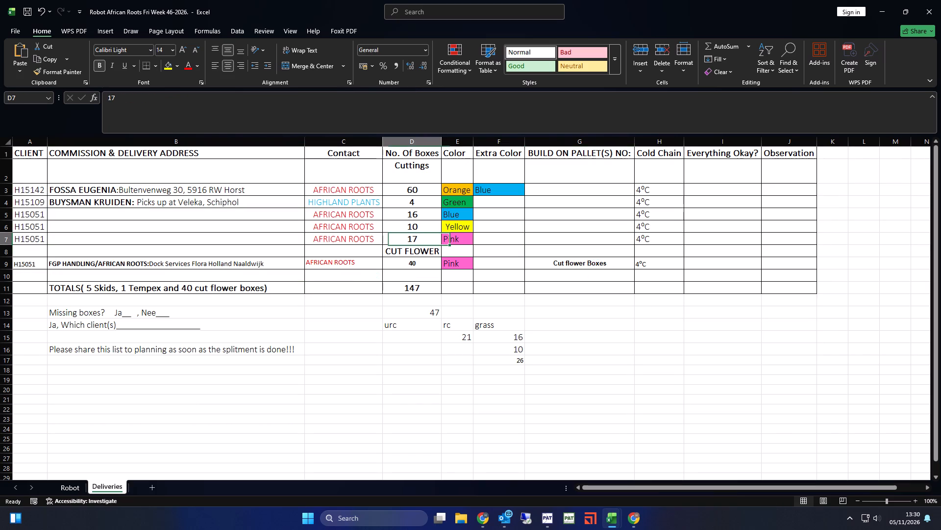
left_click(0, 241)
left_click(64, 69)
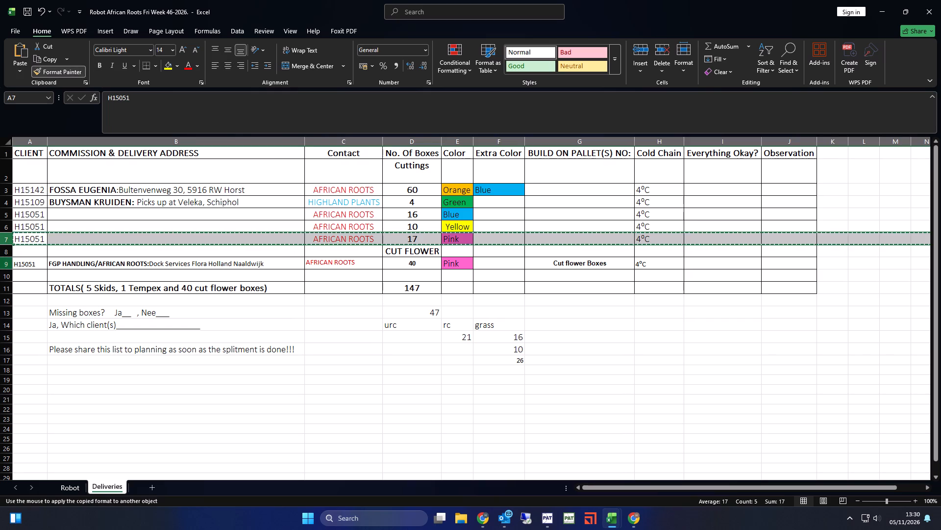
Apply the copied row 7 formatting to row 9, the H15051 cut flower row, and save the workbook.
left_click(9, 260)
left_click(392, 359)
key("ctrl+s")
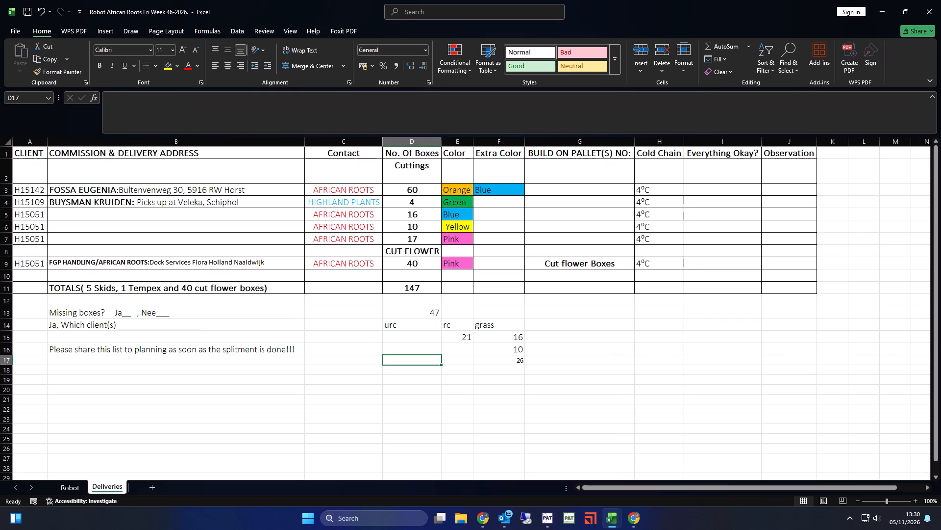
left_click(581, 228)
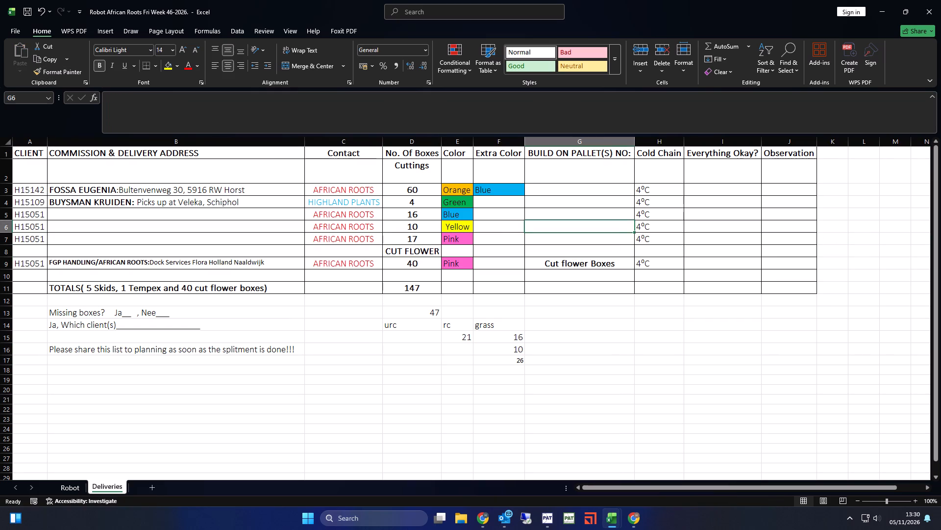
left_click(582, 200)
key("ctrl+s")
Clear the urc, rc and grass side calculations in cells D13 to F18 below the deliveries table and save the workbook.
left_click(385, 331)
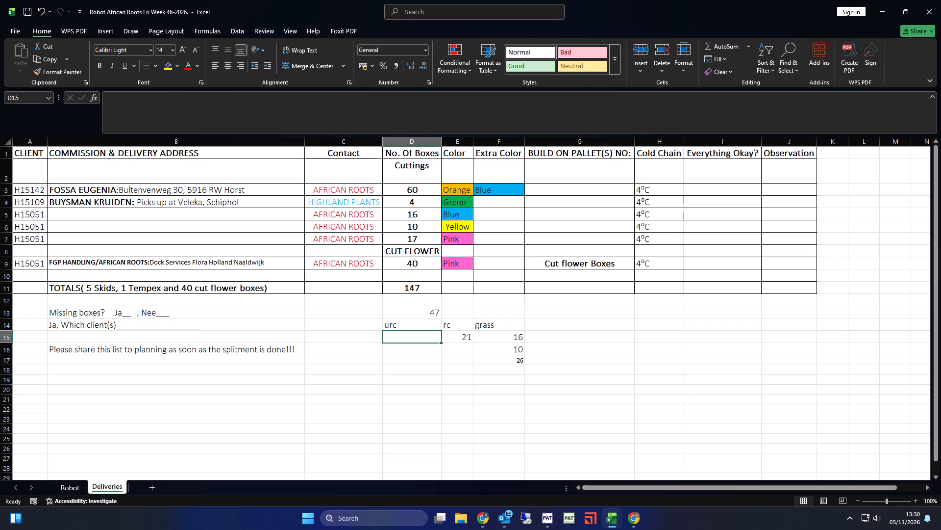
left_click(386, 309)
left_click_drag(394, 311, 520, 367)
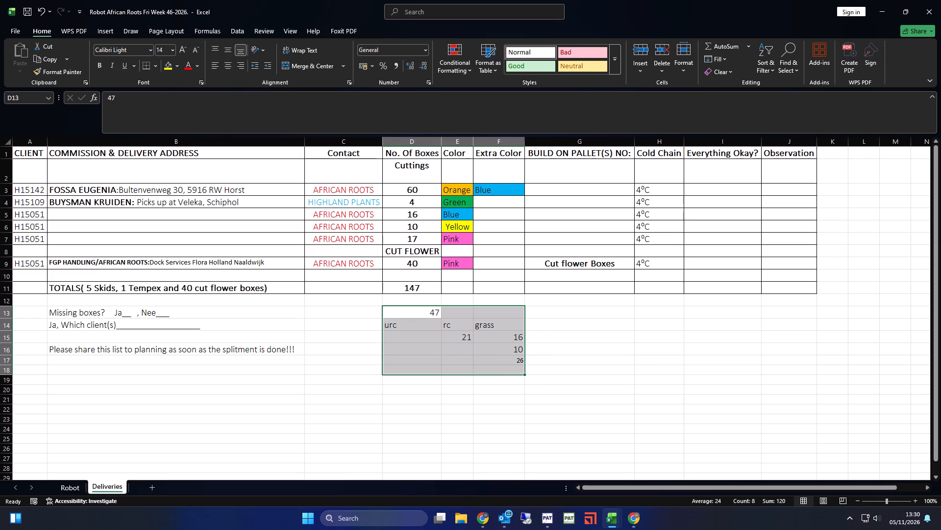
key("Delete")
left_click(429, 347)
left_click(429, 338)
key("ctrl+s")
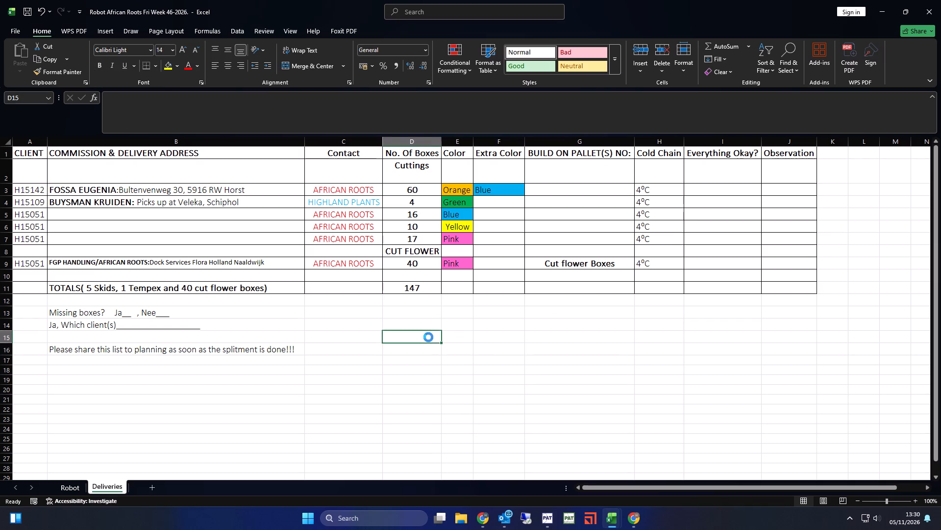
key("ctrl+s")
left_click(362, 344)
left_click(419, 328)
key("ctrl+s")
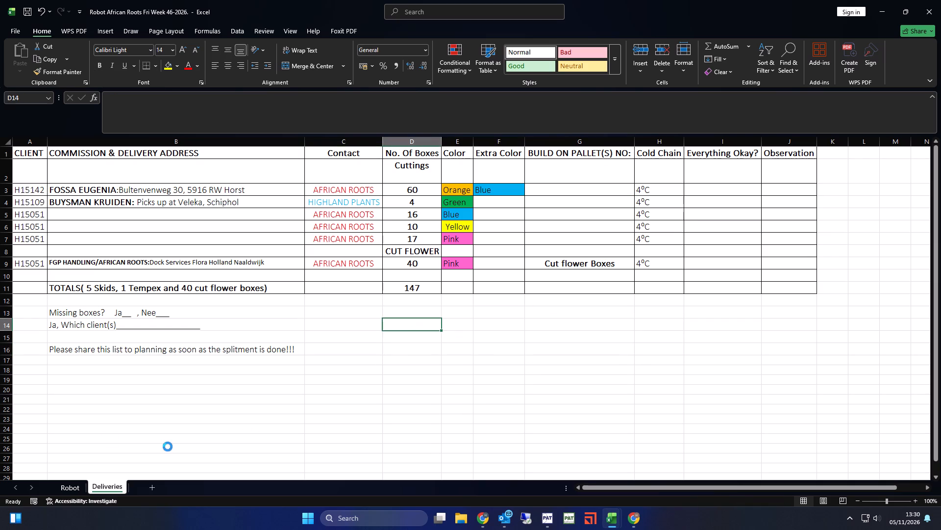
Return to the Robot sheet and save the workbook with that sheet active.
left_click(73, 486)
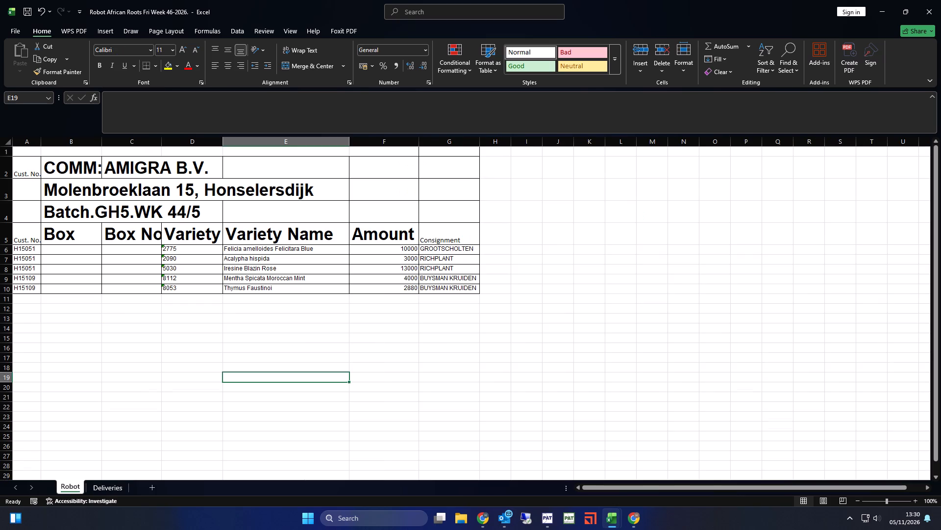
left_click(197, 389)
left_click(224, 337)
key("ctrl+s")
Switch to Chrome with the KEPHIS IEICS login page.
left_click(489, 515)
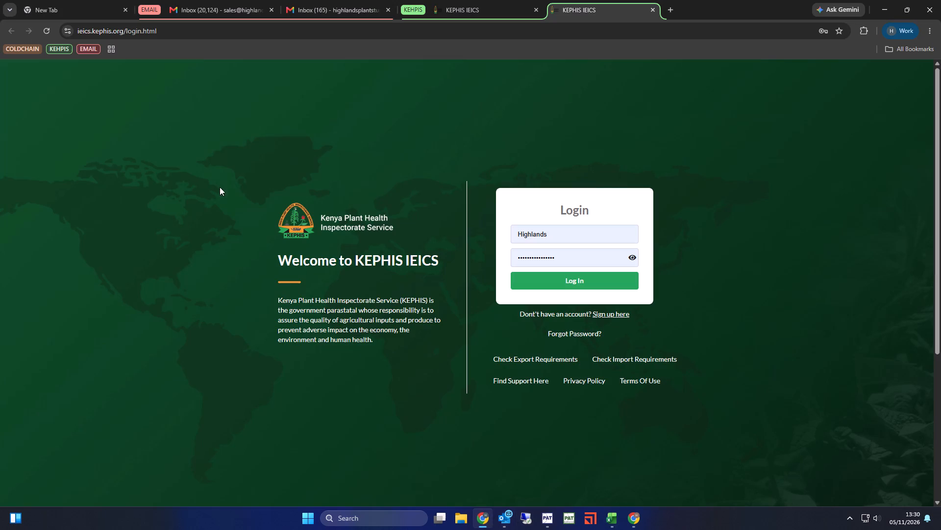
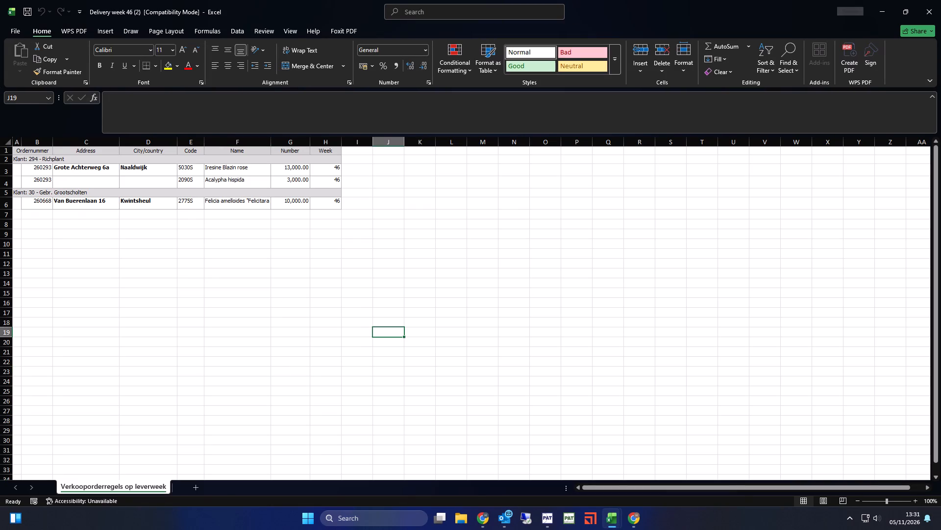
Check the delivery city for the Richplant order in the Delivery week 46 workbook.
scroll(287, 299, "up", 4)
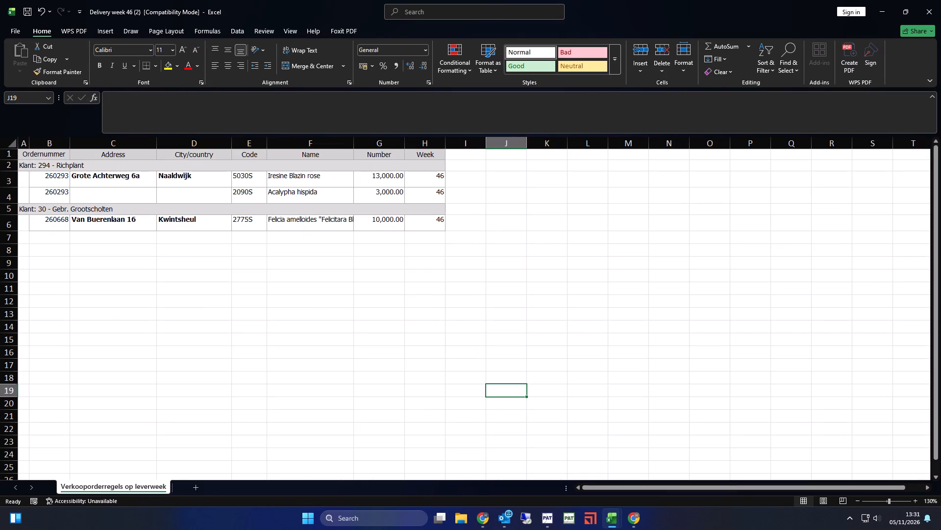
left_click(189, 180)
double_click(125, 100)
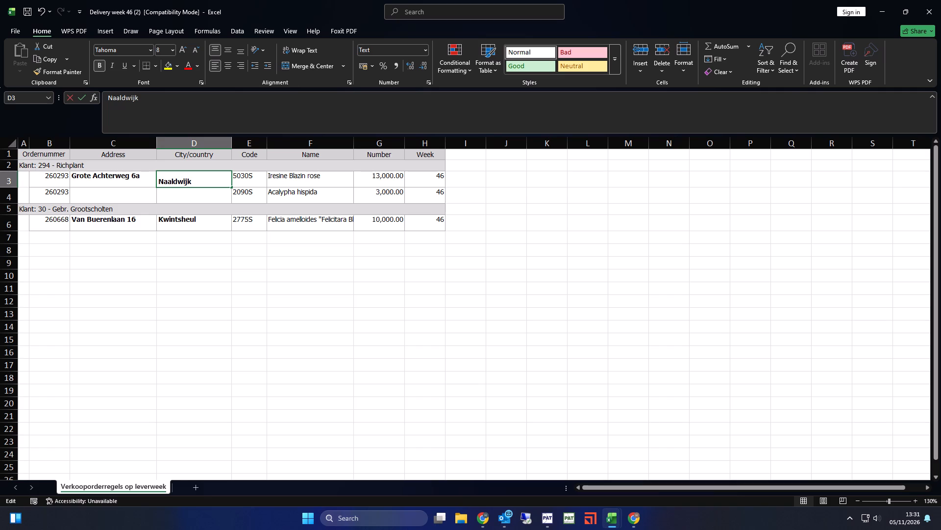
In the Week 46 robot workbook, copy consignments GROOTSCHOLTEN and RICHPLANT from the Robot sheet into Deliveries cells B5 and B6, and save.
key("alt+Tab")
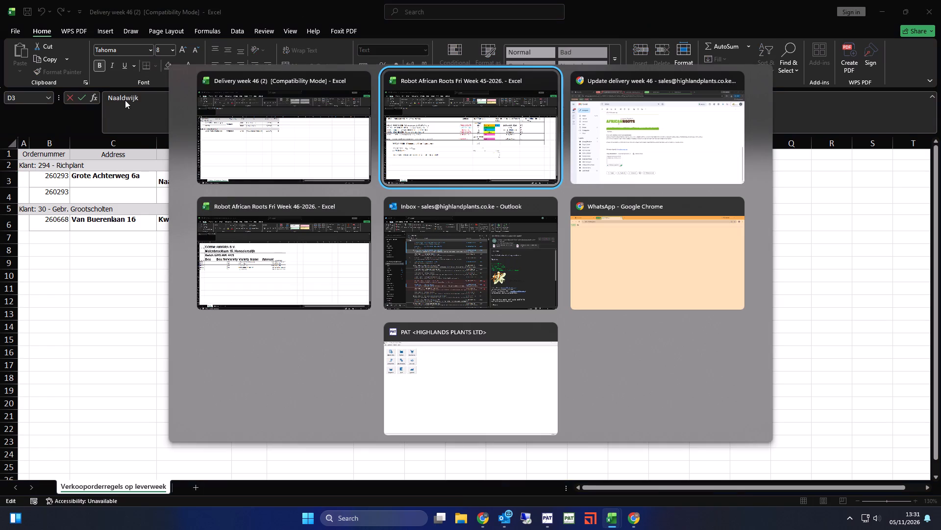
left_click(301, 276, "alt")
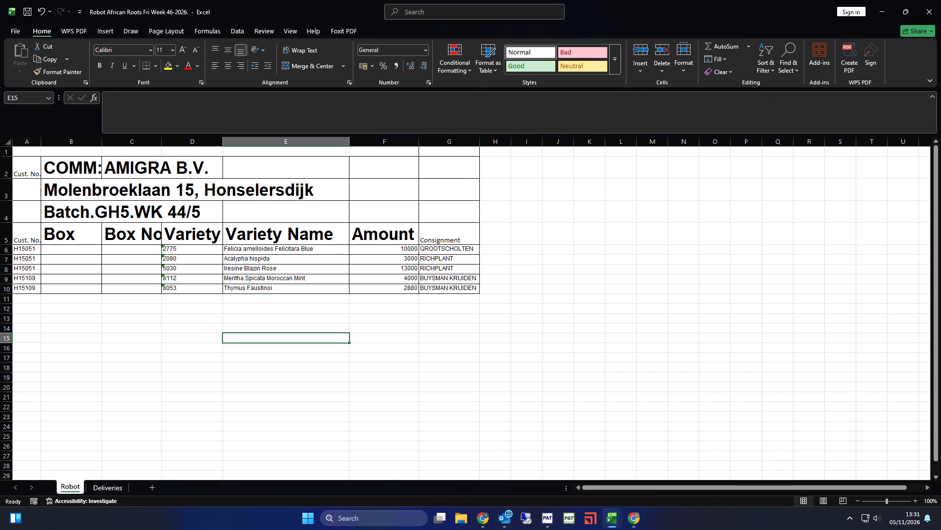
left_click(242, 315)
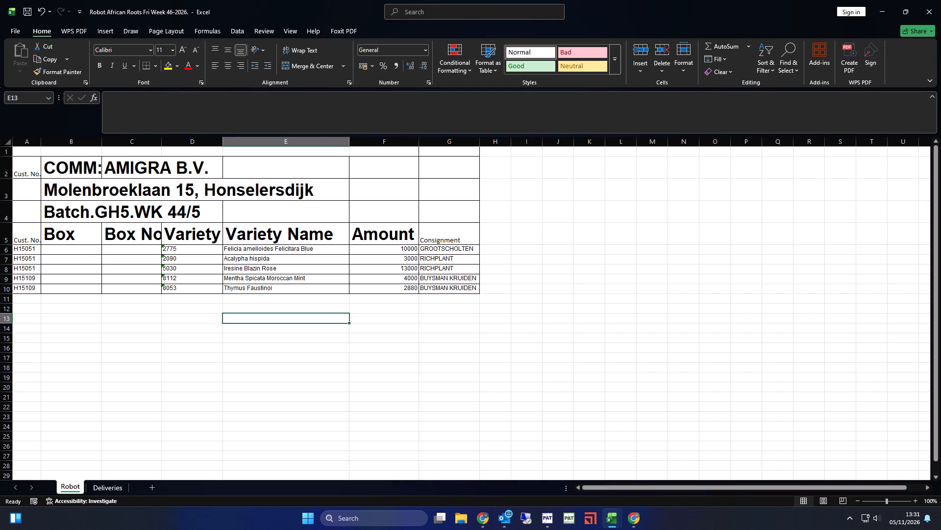
left_click(437, 248)
left_click(437, 259, "ctrl")
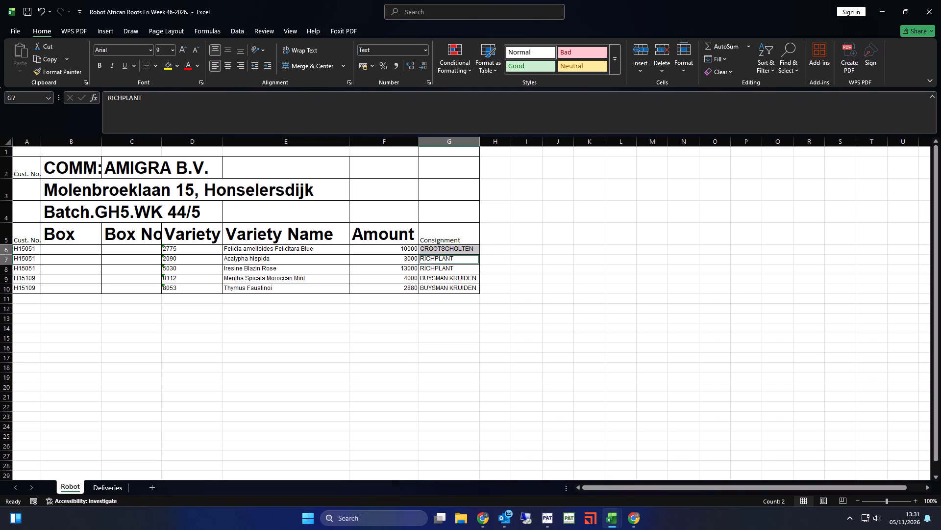
key("ctrl+c")
left_click(111, 489)
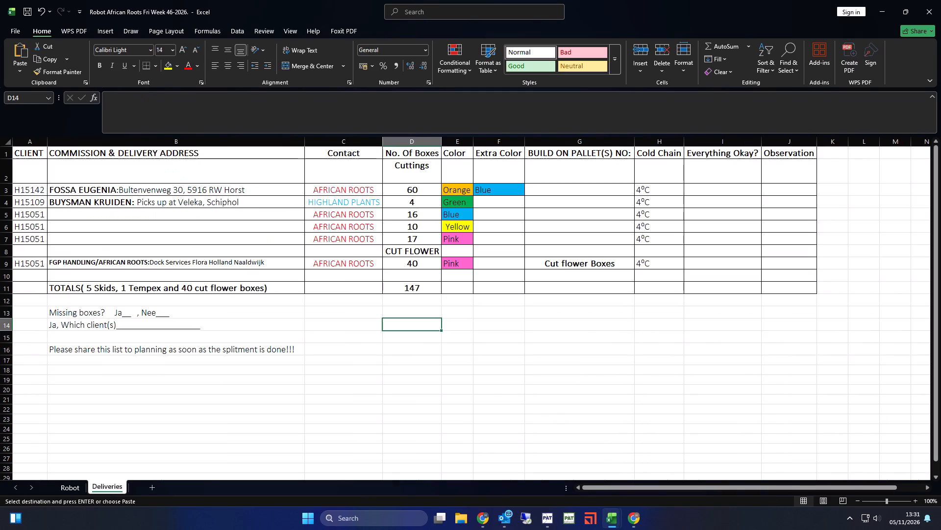
left_click(86, 215)
right_click(87, 215)
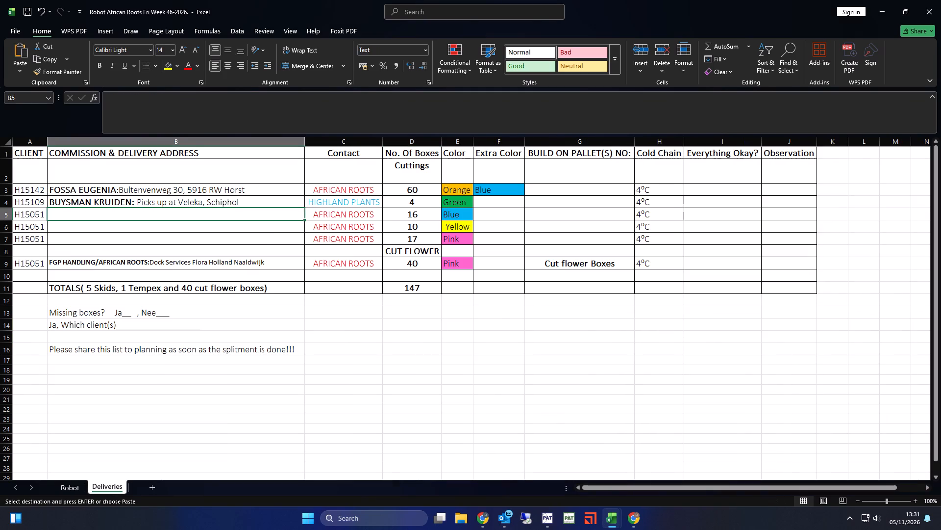
left_click(124, 281)
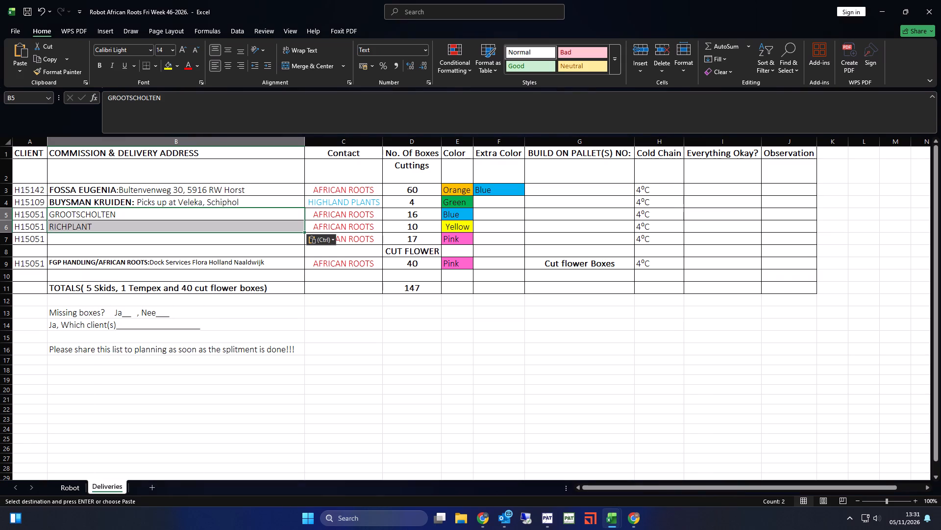
left_click(157, 366)
key("ctrl+s")
Delete row 7, the pink H15051 cuttings row without an address, from the Deliveries sheet and save.
left_click(96, 238)
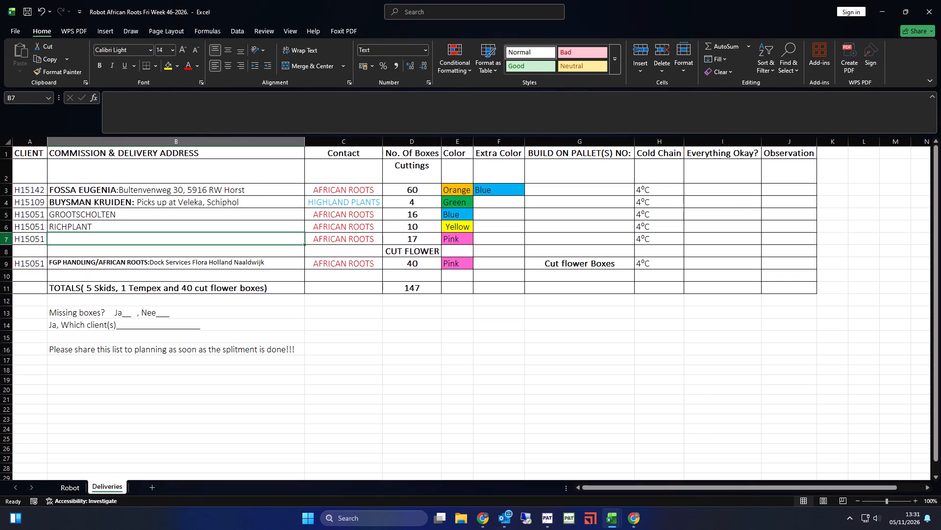
left_click(5, 238)
key("ctrl+minus")
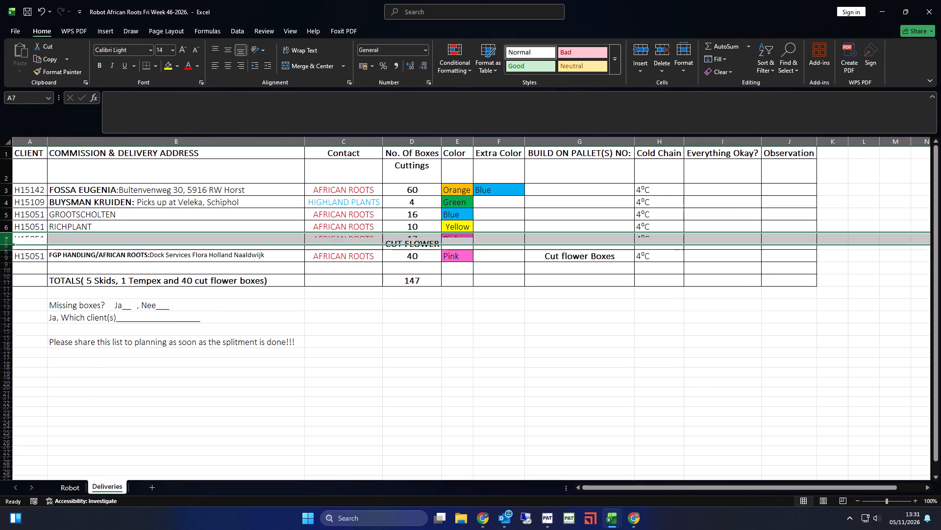
left_click(436, 367)
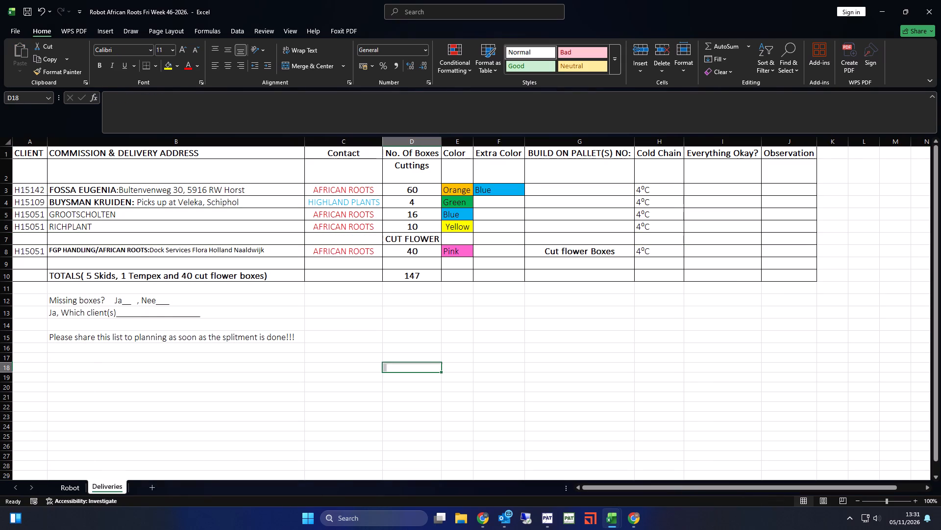
key("ctrl+s")
left_click(509, 350)
left_click(489, 327)
key("ctrl+s")
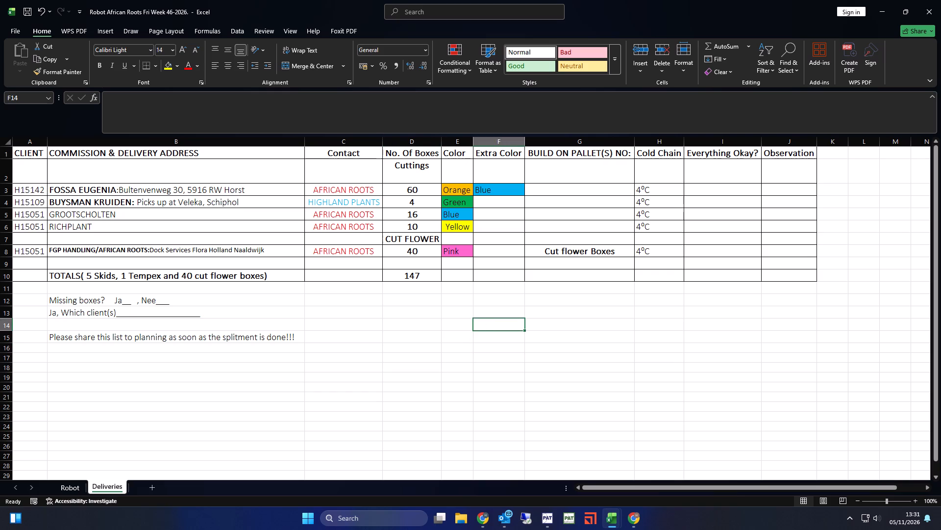
Change the batch line in B4 of the Robot sheet to Batch.GH5.WK 45/5 and save the workbook.
left_click(68, 485)
scroll(317, 322, "up", 3)
left_click(63, 214)
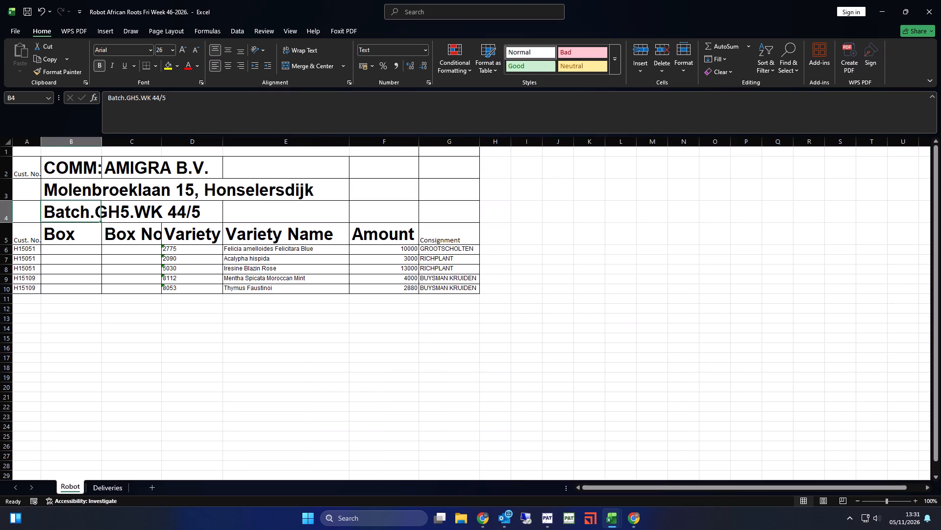
left_click(159, 99)
key("BackSpace")
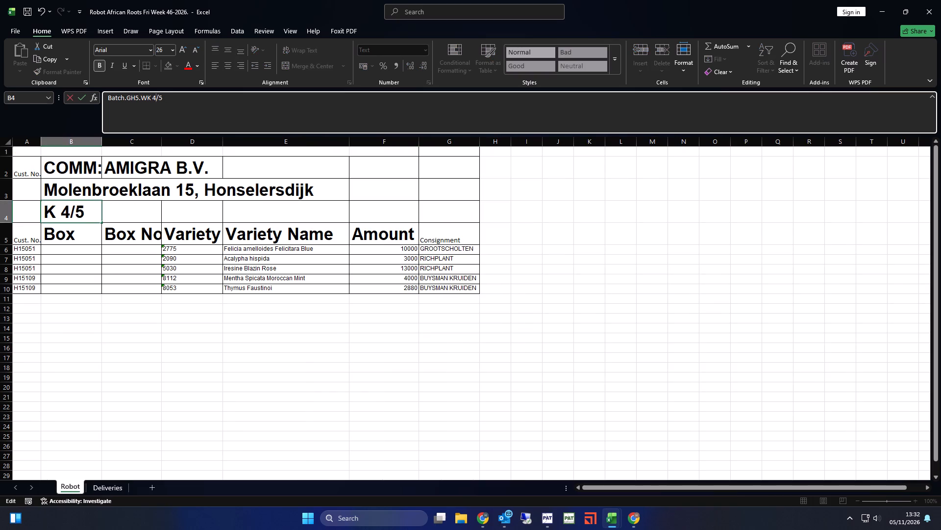
key("5")
key("Return")
left_click(234, 351)
key("ctrl+s")
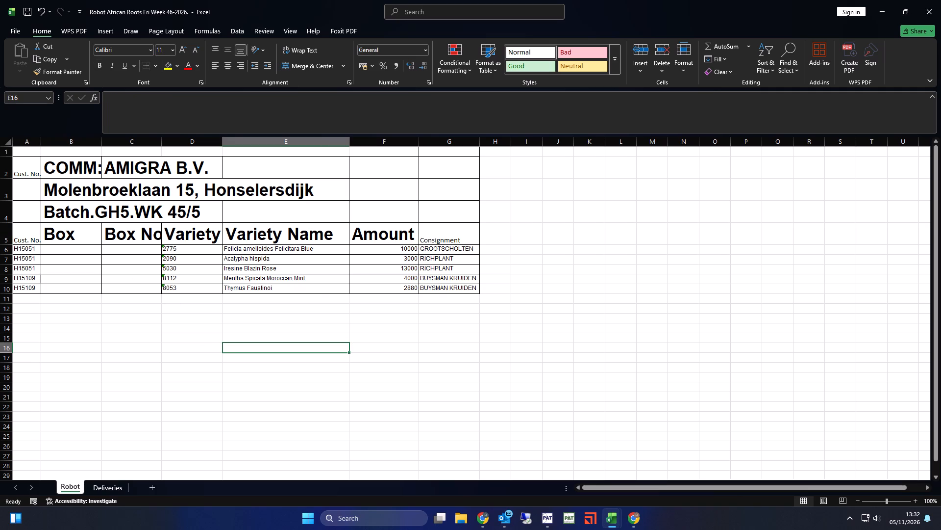
Clear the Amigra address in B3 and the commission name in C2 on the Robot sheet.
left_click(70, 191)
key("Delete")
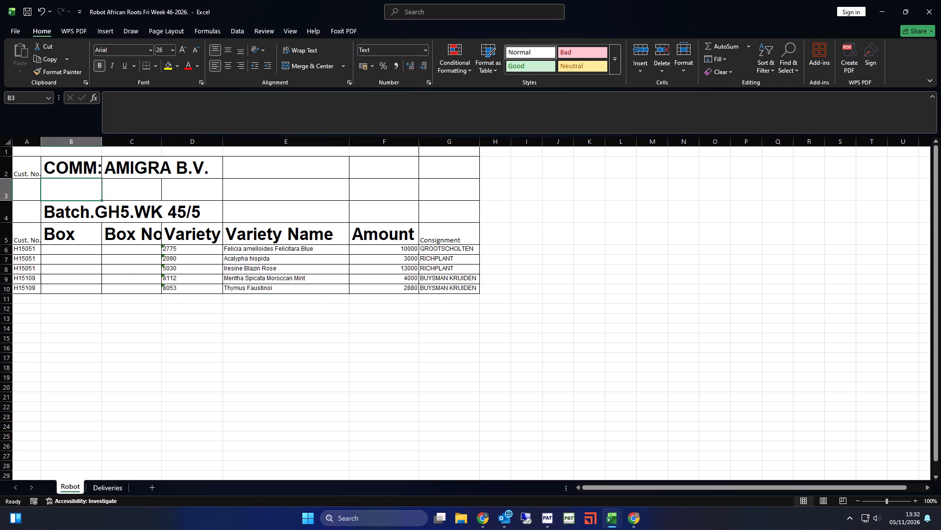
left_click(124, 169)
key("Delete")
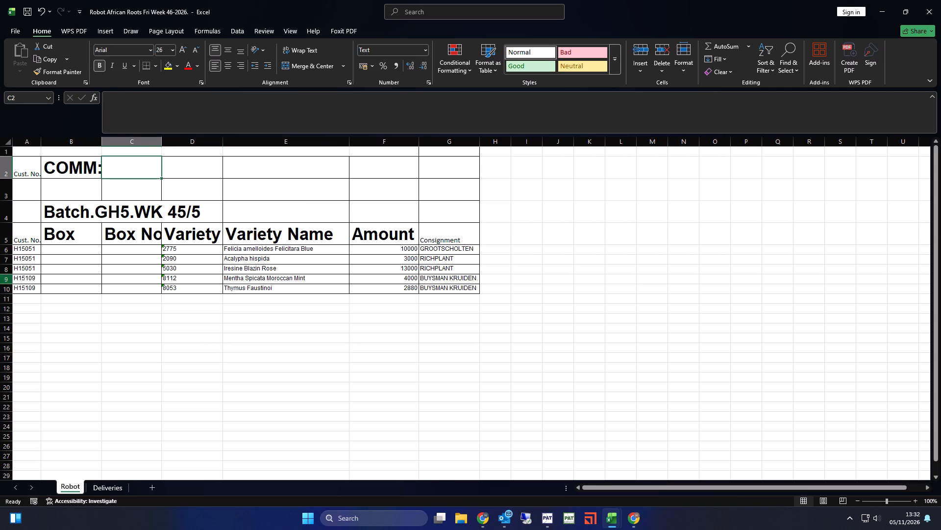
Sort variety rows 6 to 10 by Column G, the consignment, from A to Z with no header row.
left_click_drag(7, 249, 20, 287)
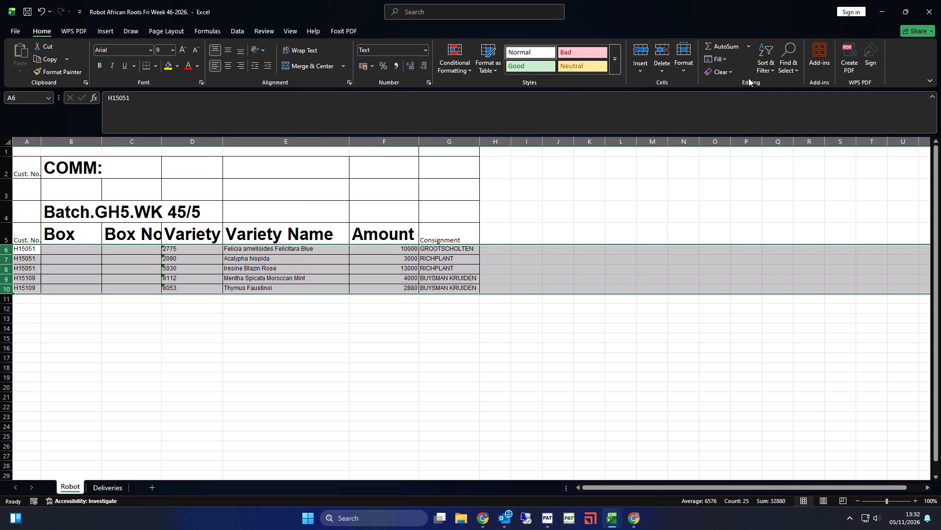
left_click(760, 70)
left_click(782, 110)
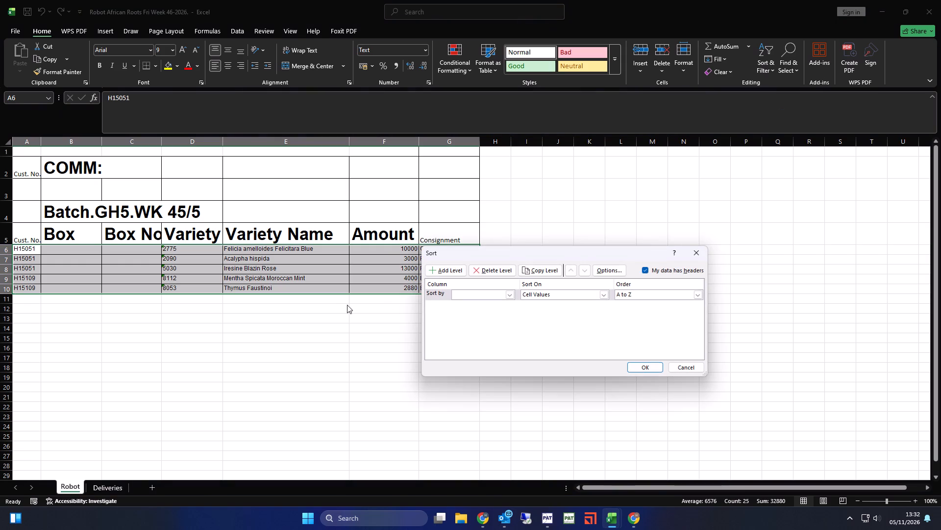
left_click(646, 268)
left_click(510, 293)
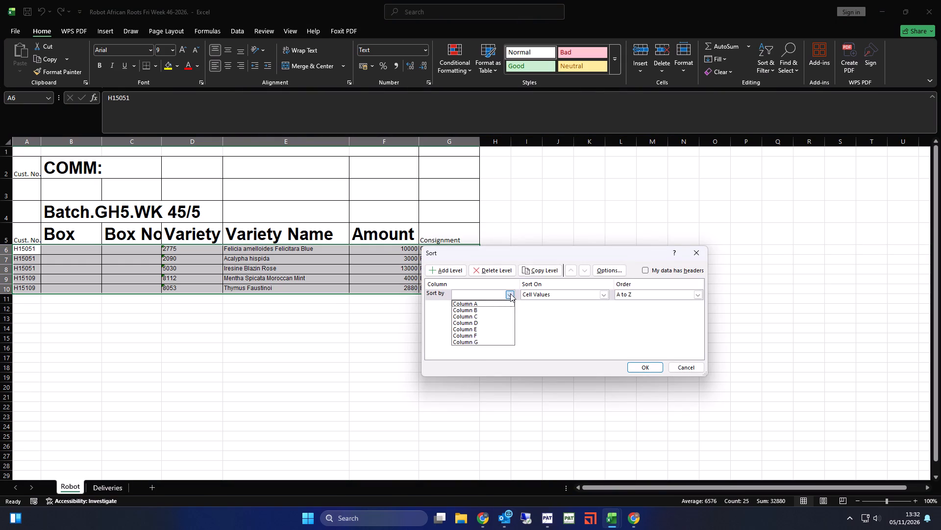
left_click(491, 341)
left_click(634, 367)
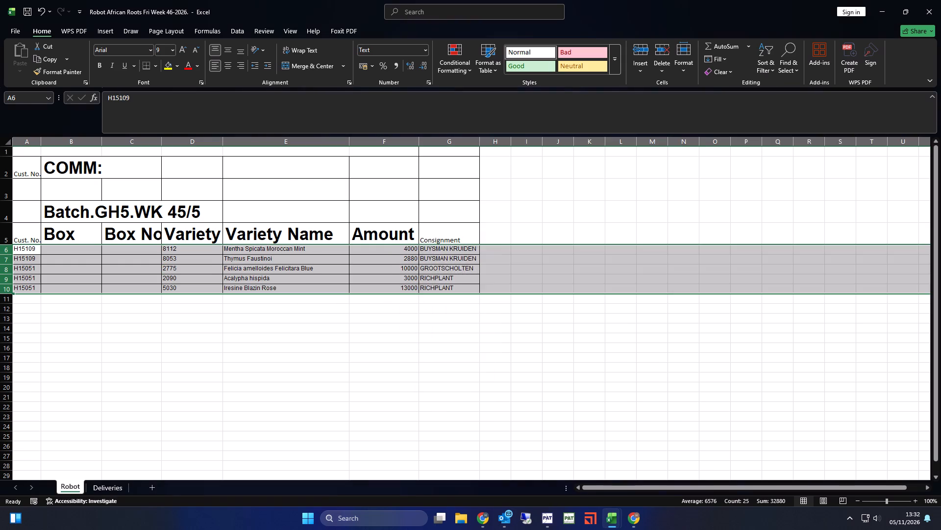
Copy the consignment name BUYSMAN KRUIDEN from G6 into the COMM cell C2.
left_click(432, 263)
left_click(432, 249)
left_click_drag(202, 104, 80, 104)
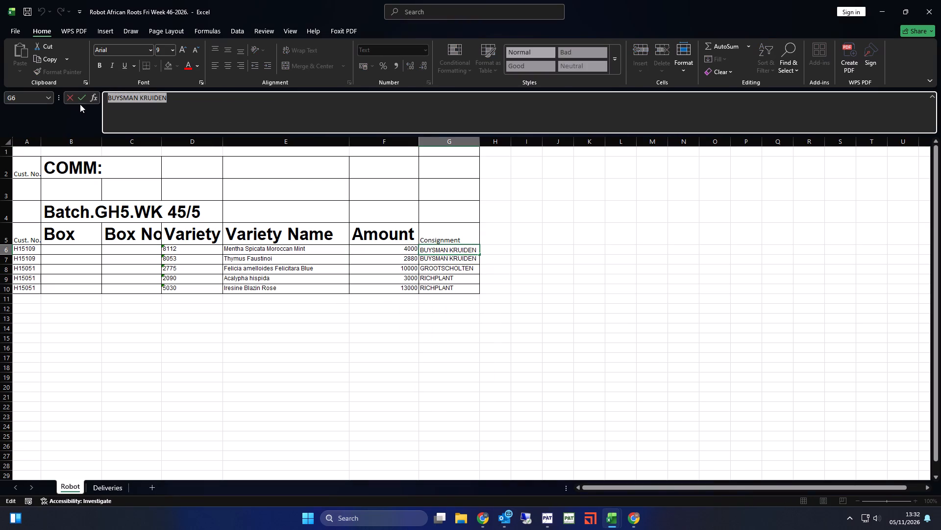
key("ctrl+c")
left_click(124, 167)
key("ctrl+v")
Copy "Picks up at Veleka, Schiphol" from the Buysman Kruiden row of Deliveries into B3 of the Robot sheet and save.
left_click(110, 486)
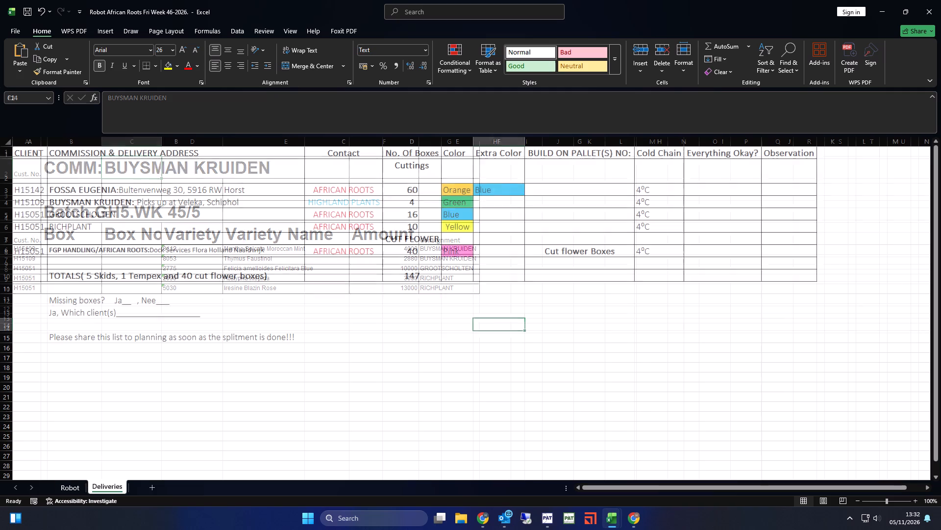
left_click(144, 207)
left_click_drag(262, 99, 173, 106)
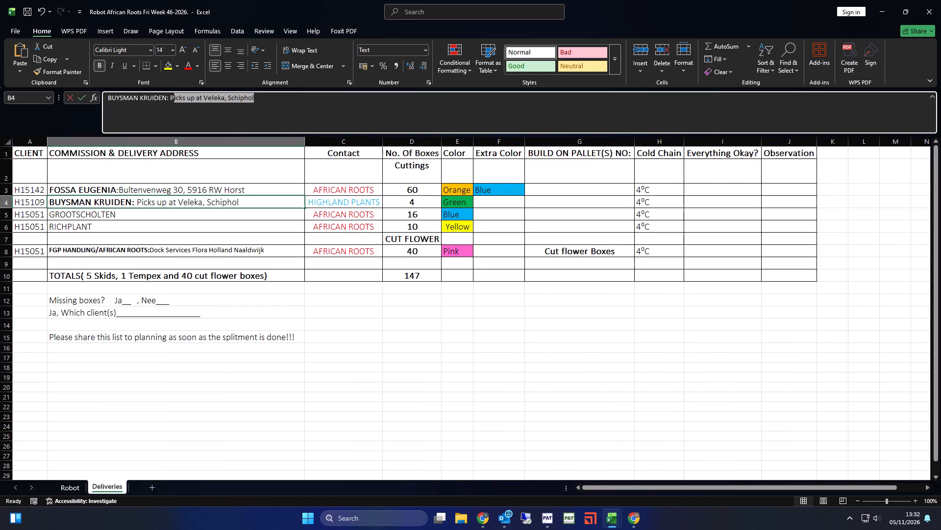
left_click_drag(173, 106, 170, 106)
key("ctrl+c")
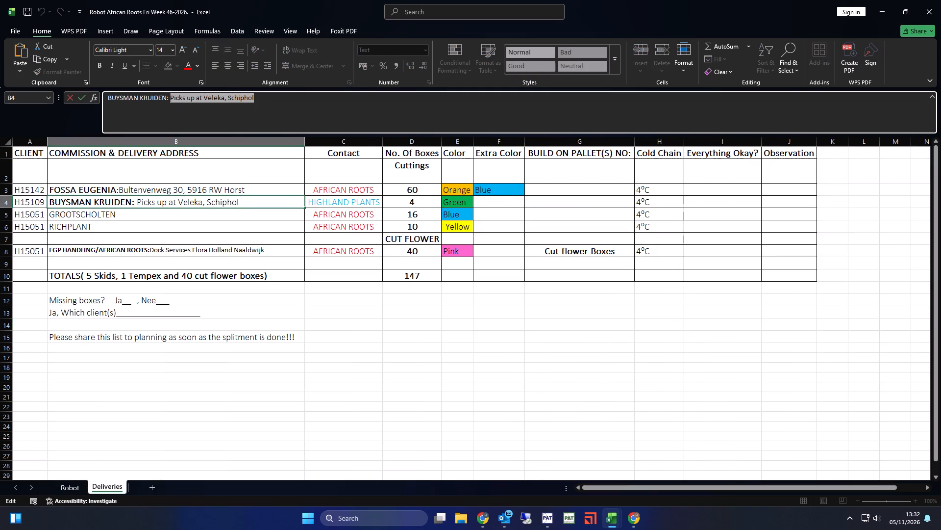
key("Return")
left_click(68, 486)
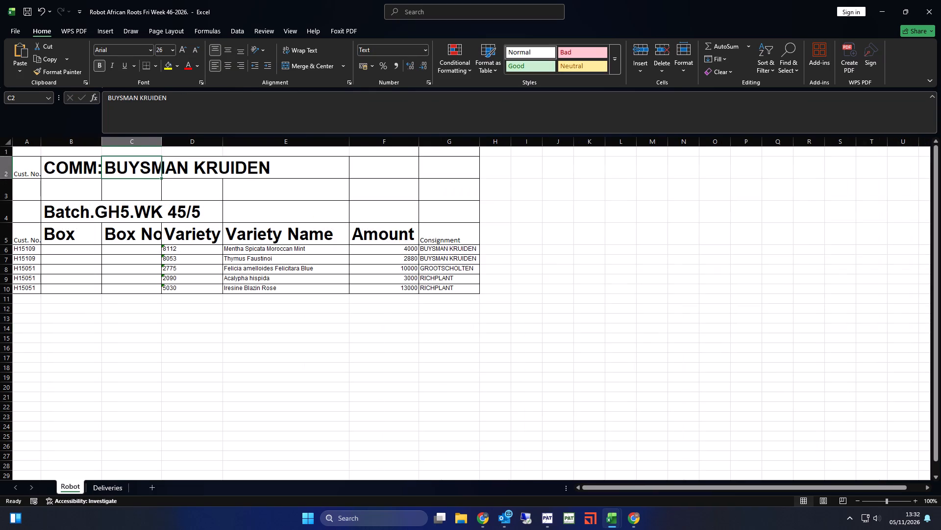
left_click(74, 194)
left_click(155, 130)
key("ctrl+v")
key("Return")
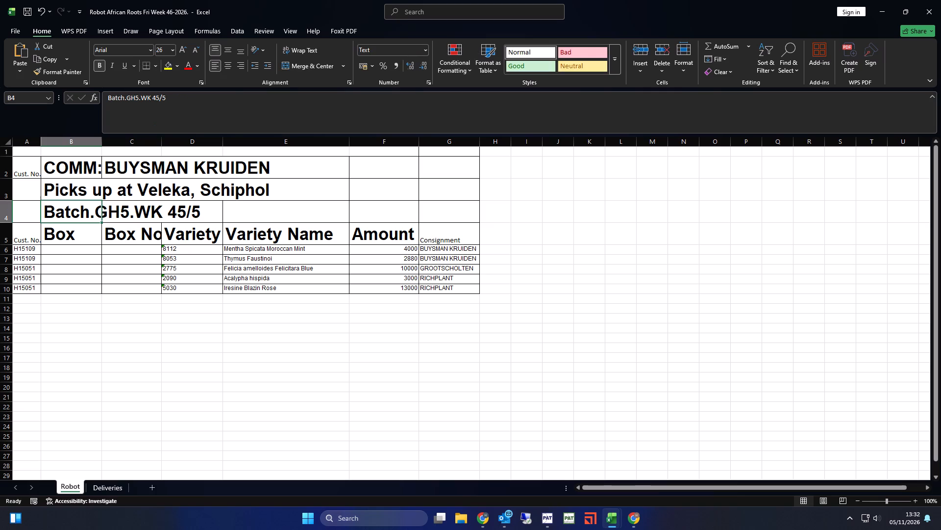
key("ctrl+s")
Copy header block rows 1 to 5 and insert it above row 8, the GROOTSCHOLTEN variety row.
left_click(75, 152)
left_click_drag(6, 151, 23, 239)
key("ctrl+c")
left_click(432, 267)
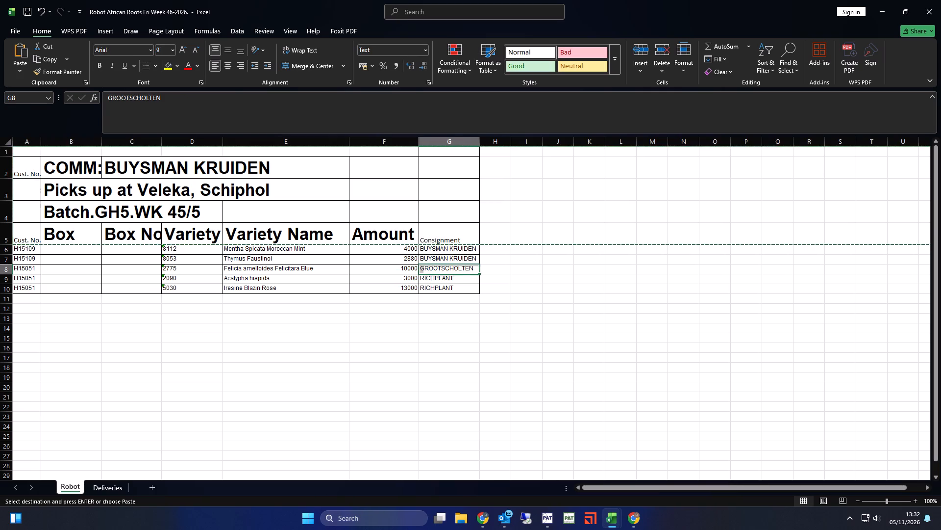
left_click(7, 269)
key("ctrl+plus")
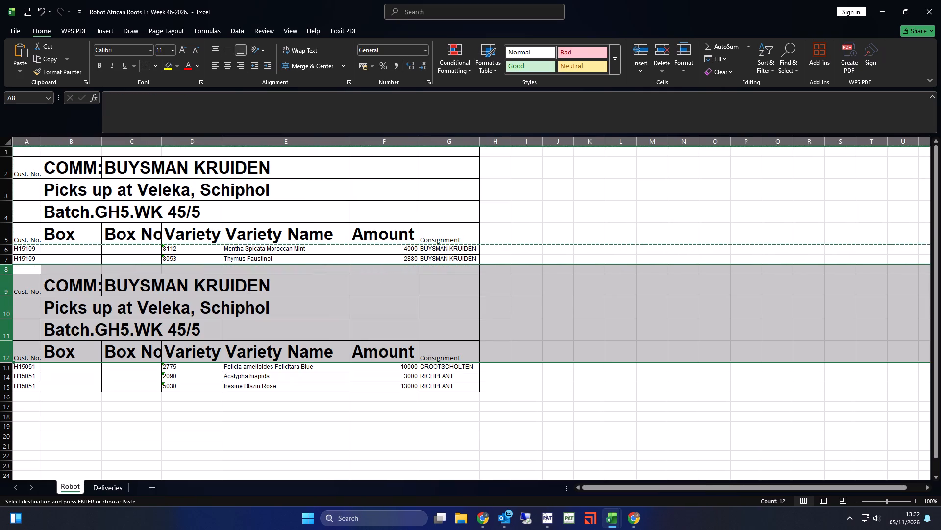
Clear the commission name in C9 and the address in B10 of the inserted header block, and save.
left_click(126, 286)
key("Delete")
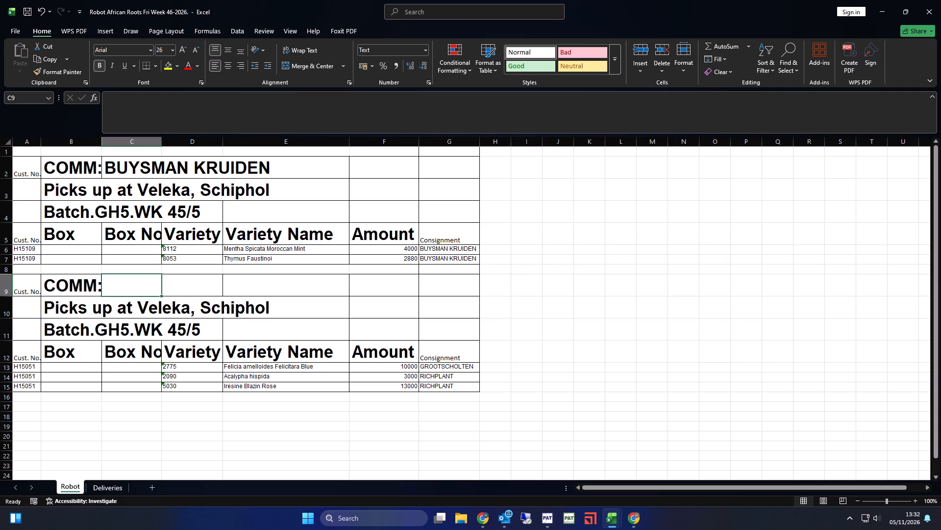
left_click(79, 309)
key("Delete")
key("ctrl+s")
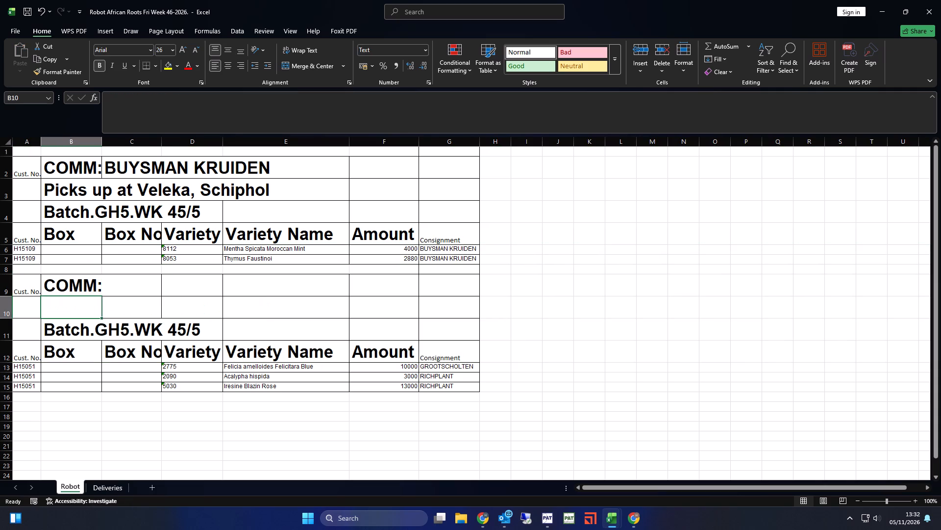
Copy the consignment name GROOTSCHOLTEN from G13 into the COMM cell C9.
left_click(438, 367)
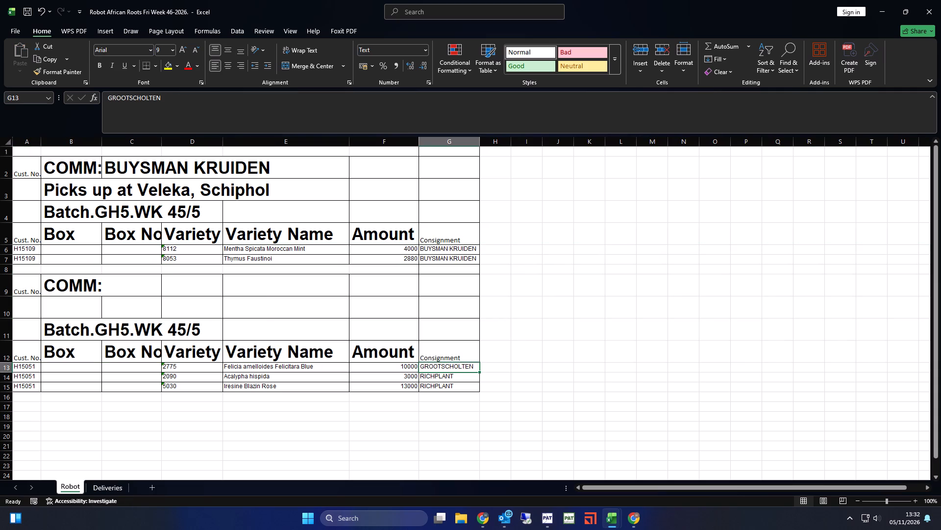
left_click_drag(192, 105, 73, 104)
key("ctrl+c")
left_click(117, 293)
left_click(119, 285)
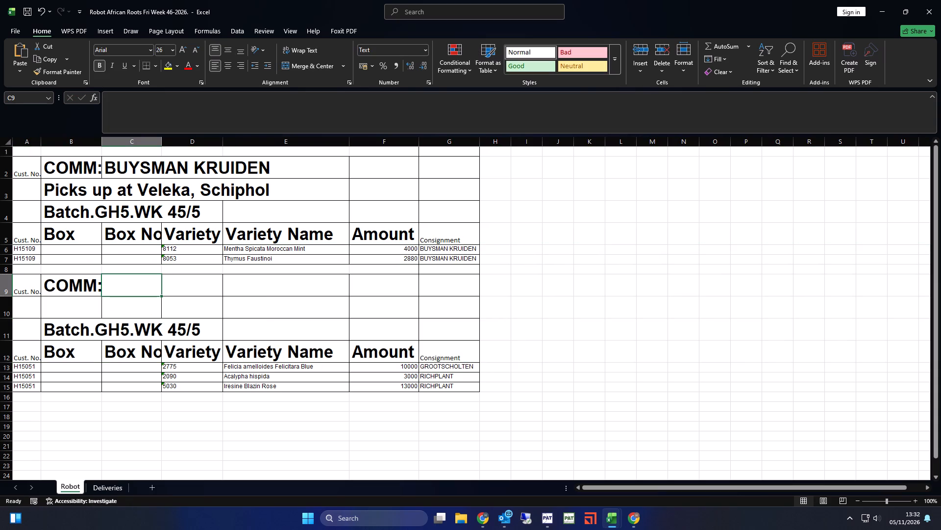
key("ctrl+v")
Change the batch line in B4 of the BUYSMAN KRUIDEN block to Batch.GH3.WK 45/5 and save.
left_click(55, 207)
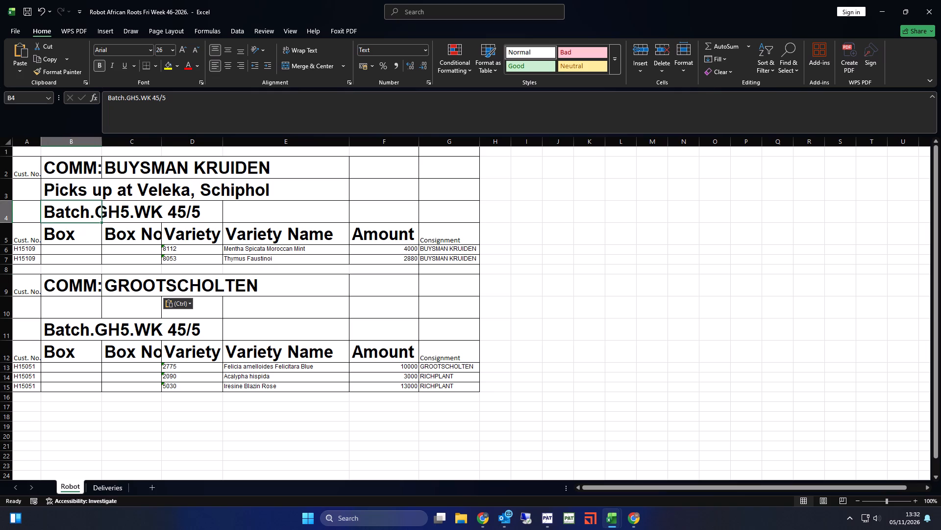
left_click(138, 100)
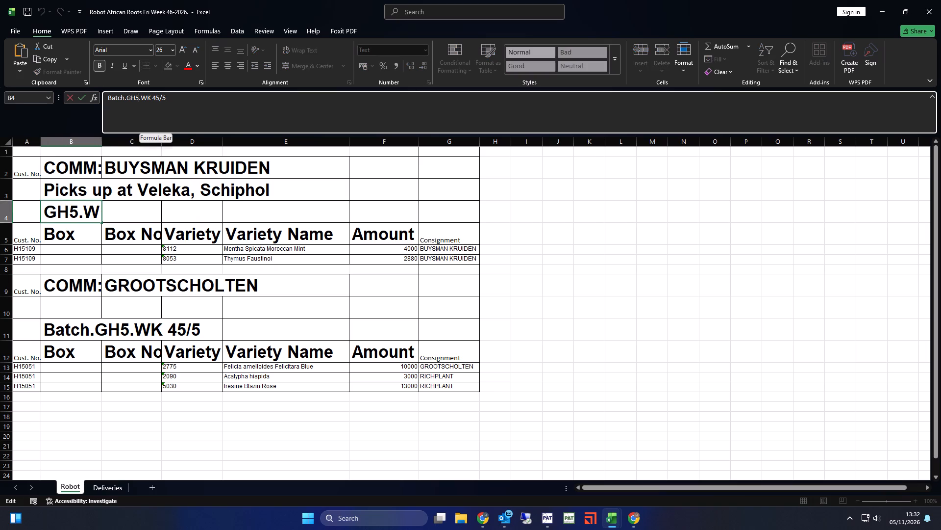
key("BackSpace")
key("3")
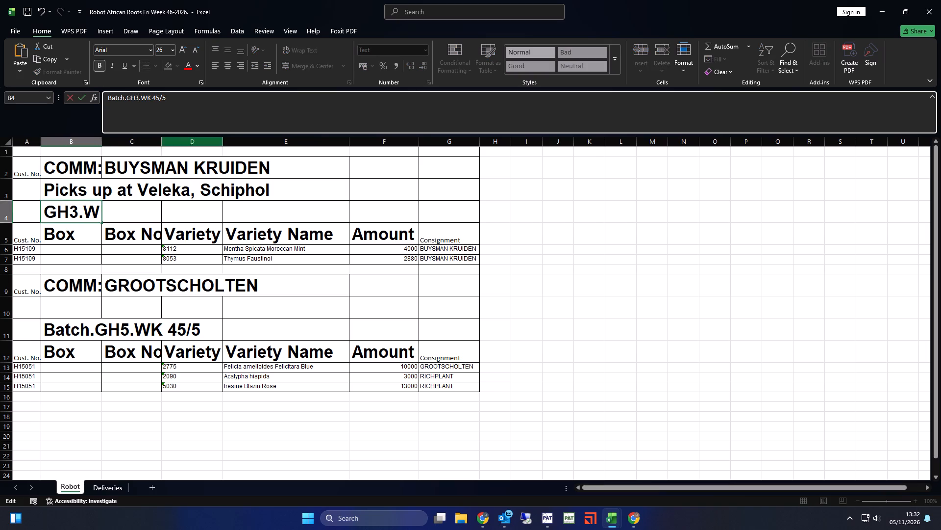
key("Return")
key("ctrl+s")
left_click(254, 312)
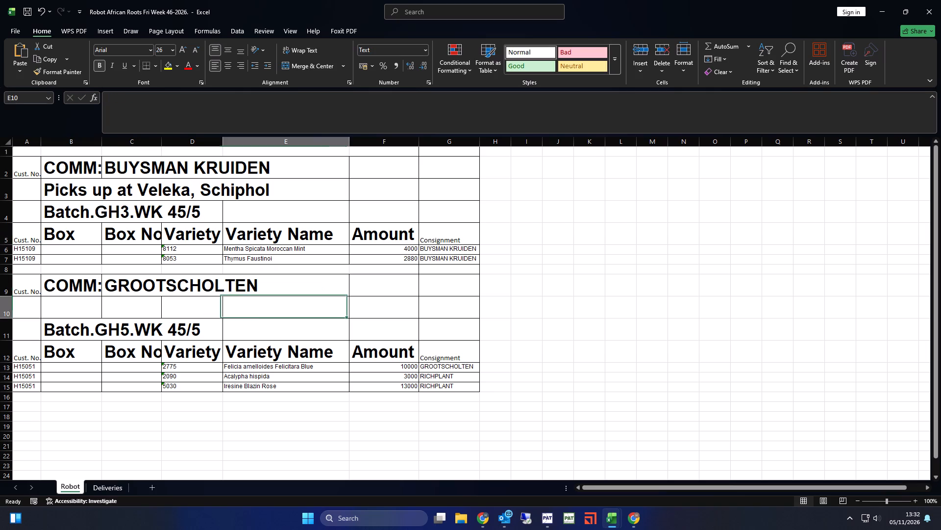
key("alt+Tab")
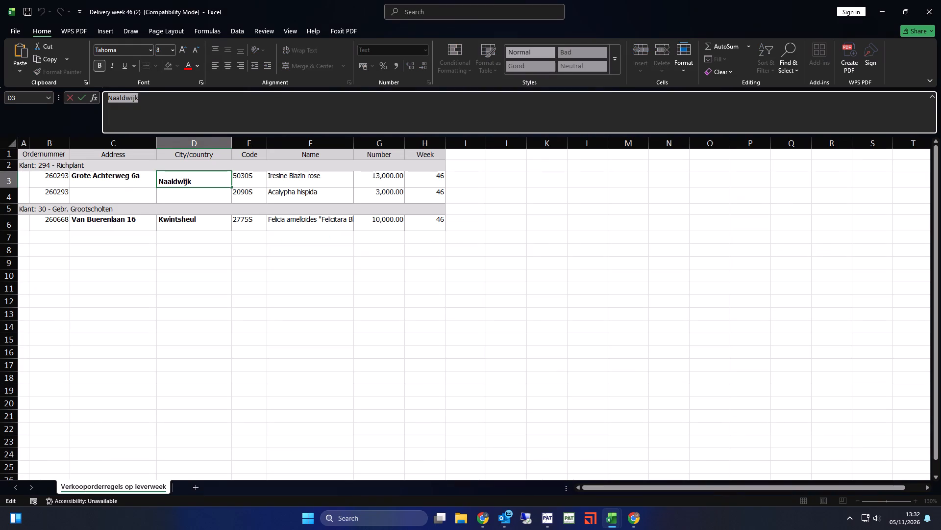
left_click(180, 222)
double_click(128, 104)
key("ctrl+c")
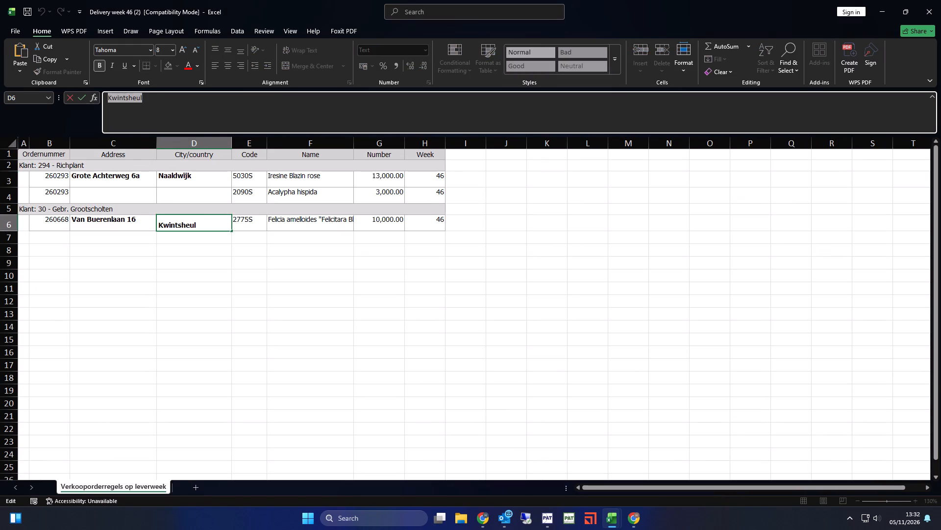
double_click(143, 222)
type(",")
key("space")
key("ctrl+v")
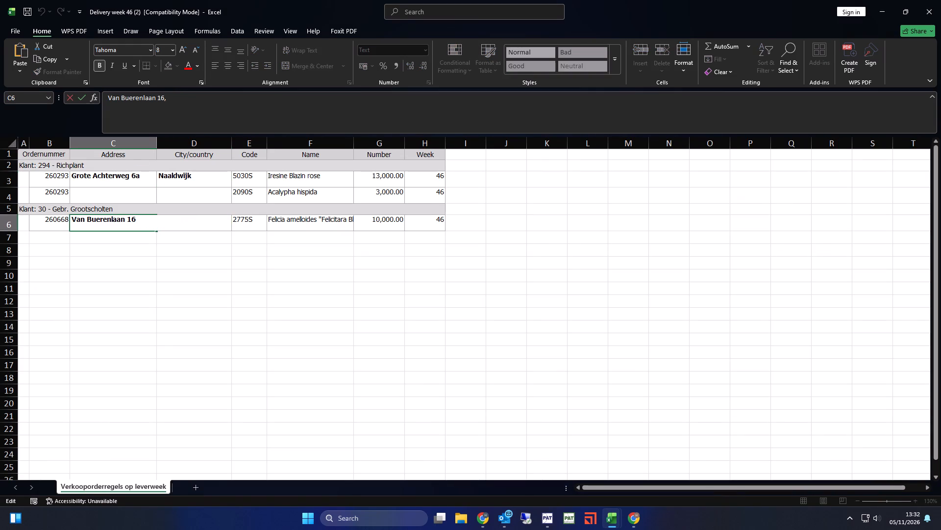
key("ctrl+a")
key("ctrl+c")
key("ctrl+c")
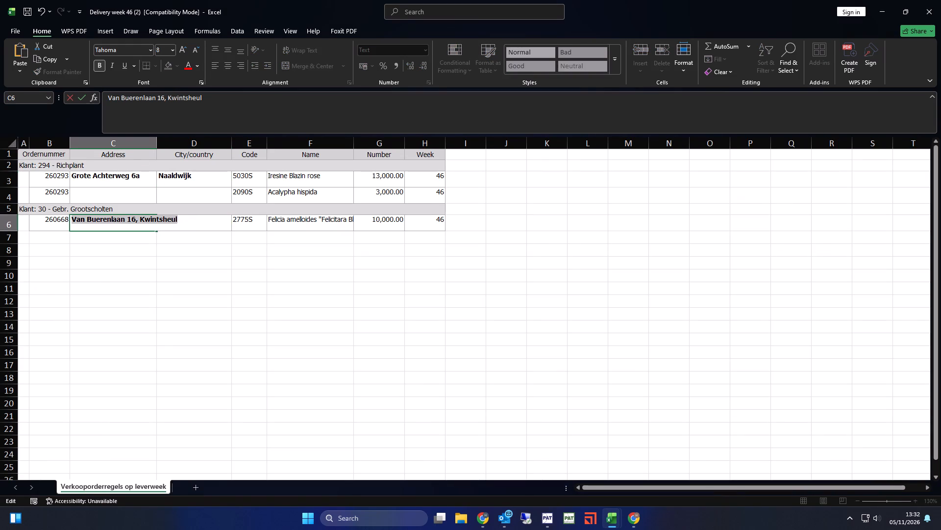
Paste the copied Grootscholten address into B10 of the Robot sheet and save.
key("alt+Tab")
left_click(77, 306)
left_click(182, 113)
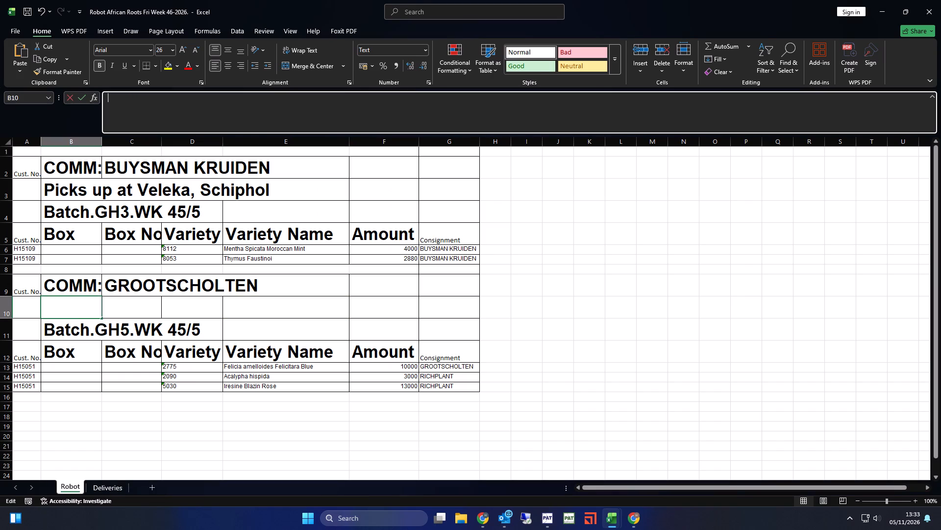
key("ctrl+v")
key("Tab")
key("ctrl+s")
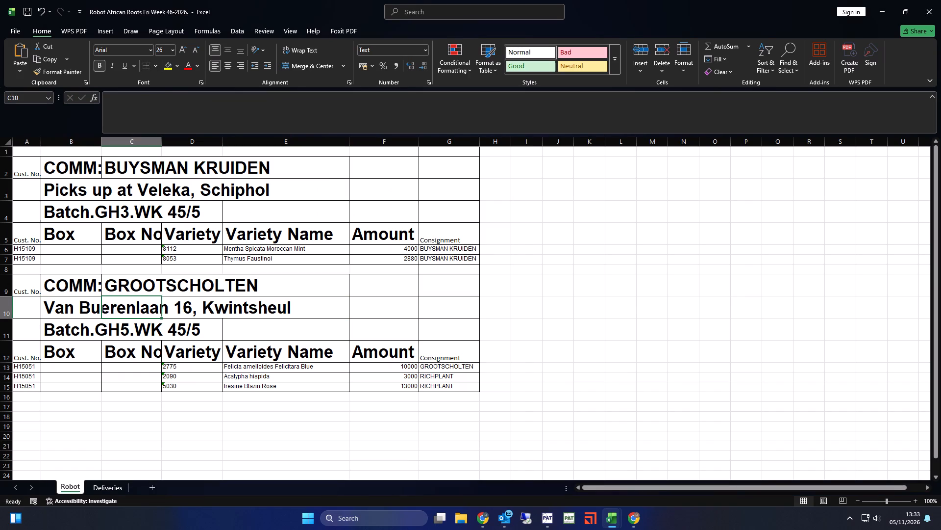
On the Deliveries sheet, add a colon and the copied address after GROOTSCHOLTEN in B5, make the name bold and save.
left_click(110, 485)
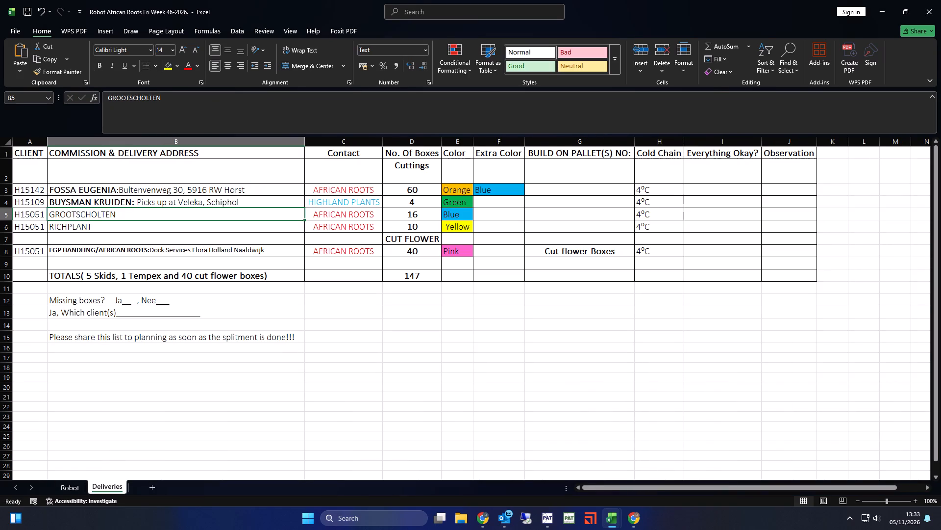
double_click(124, 212)
key("BackSpace")
type(":")
key("space")
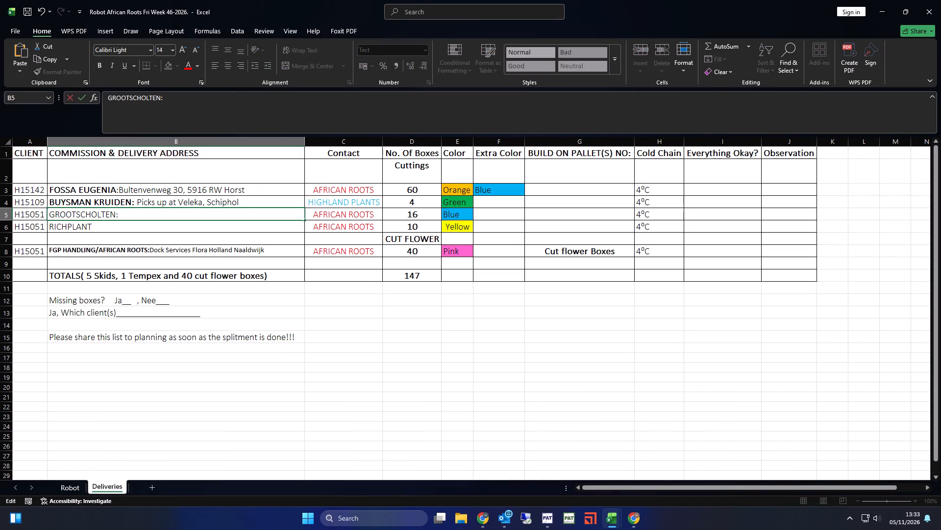
key("ctrl+v")
left_click_drag(118, 212, 60, 212)
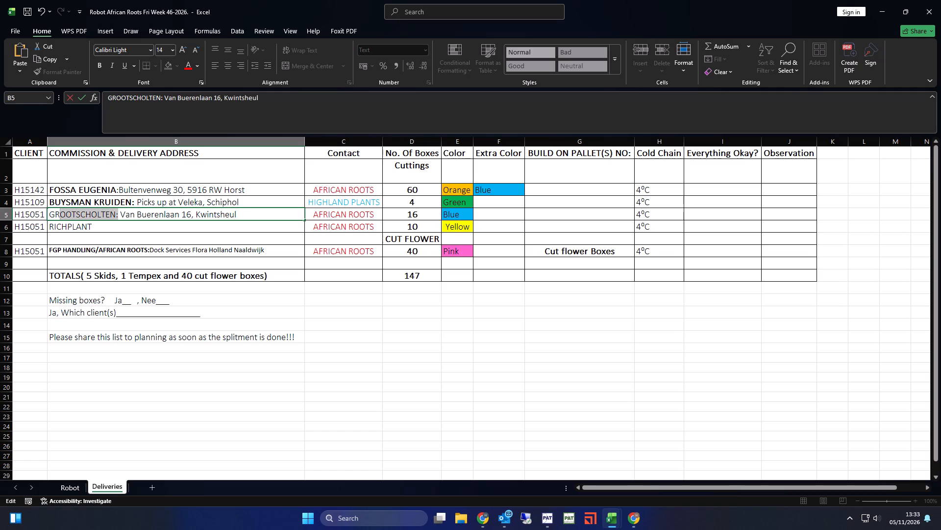
left_click_drag(60, 212, 47, 209)
key("ctrl+b")
key("Return")
key("ctrl+s")
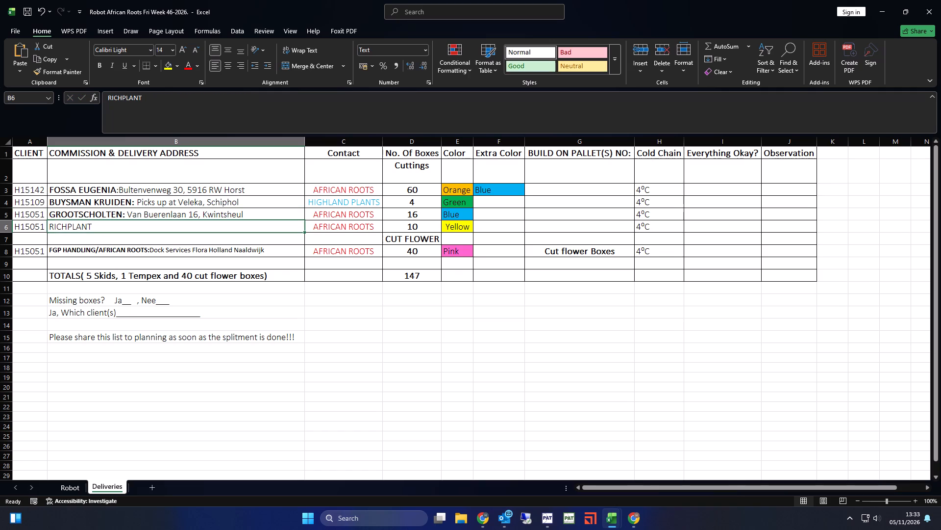
Copy header block rows 8 to 12 of the Robot sheet and insert it above row 14, the first RICHPLANT variety row.
left_click(71, 486)
left_click(145, 283)
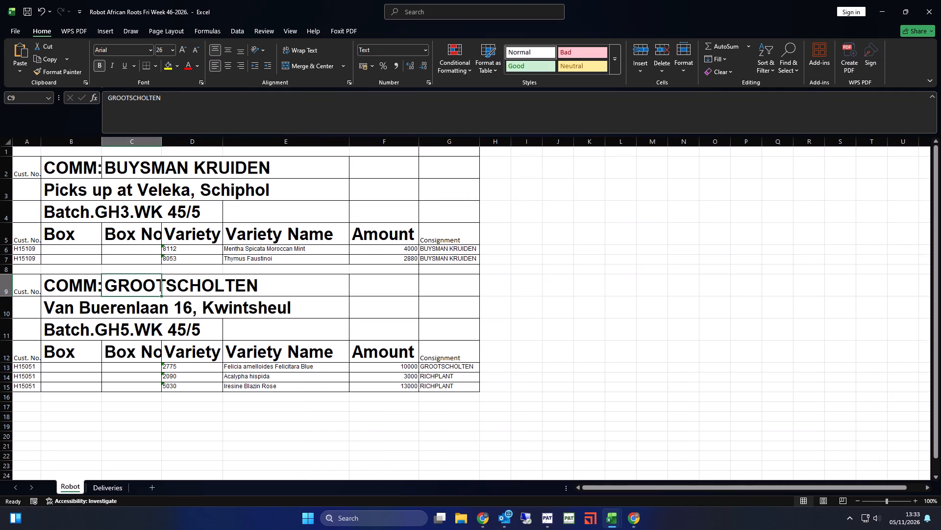
left_click(70, 266)
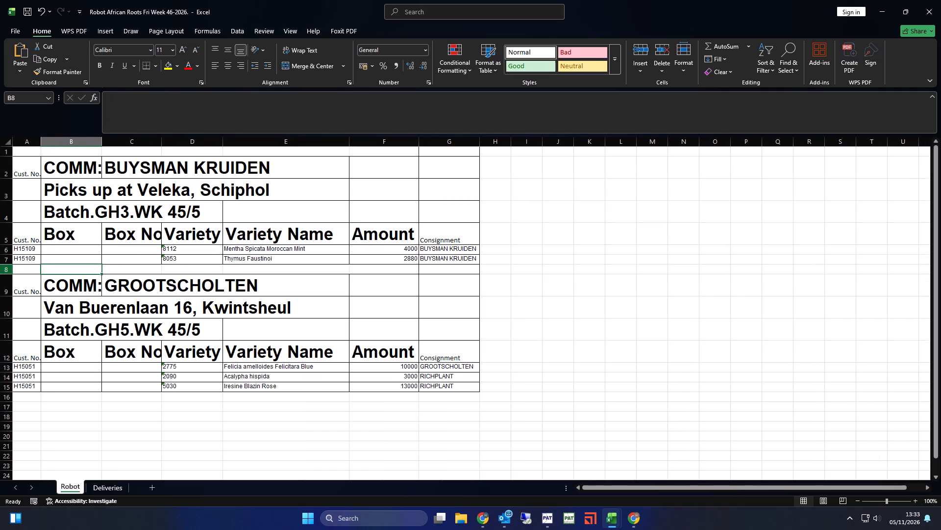
left_click_drag(10, 268, 22, 346)
key("ctrl+c")
left_click(447, 376)
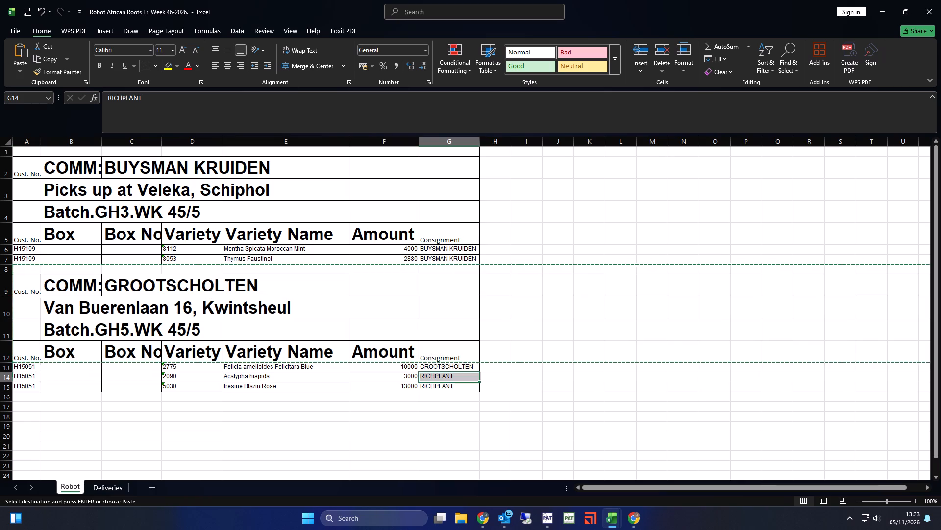
left_click(9, 378)
key("ctrl+plus")
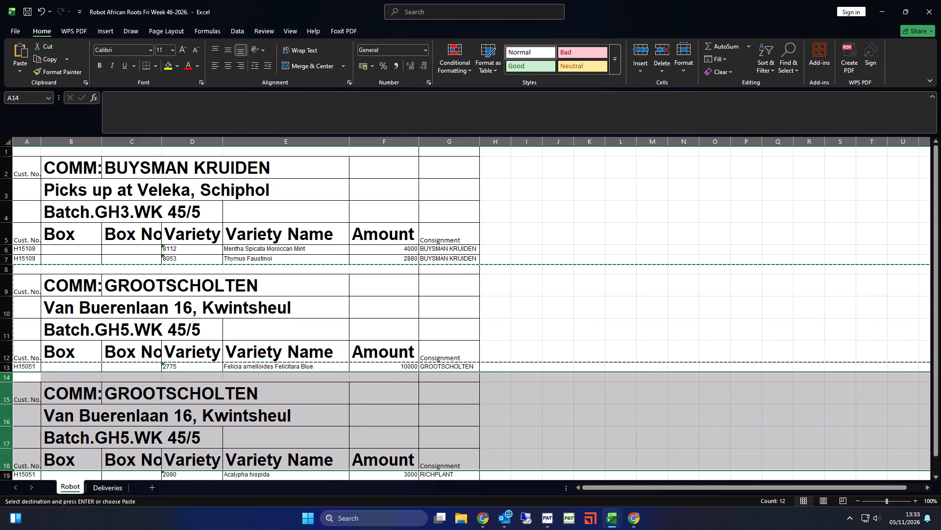
Copy the consignment name RICHPLANT from G19 into the COMM cell C15.
scroll(166, 378, "down", 3)
left_click(451, 323)
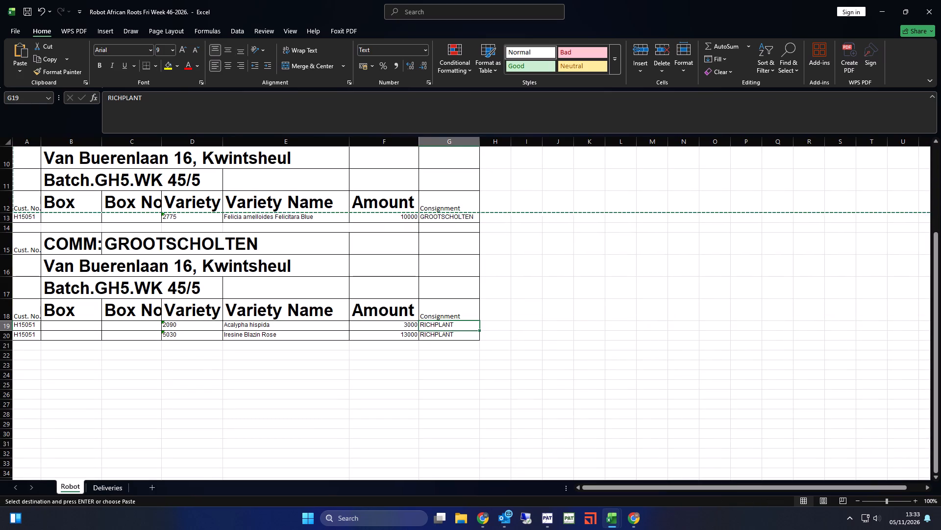
double_click(130, 102)
key("ctrl+c")
left_click(129, 250)
key("ctrl+v")
Clear the Grootscholten address from B16 in the RICHPLANT block and save.
left_click(90, 270)
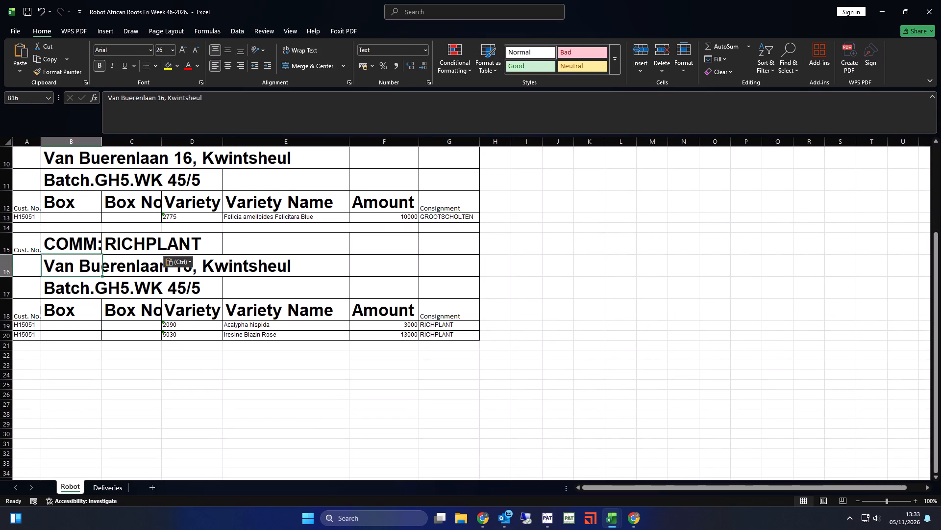
key("Delete")
key("ctrl+s")
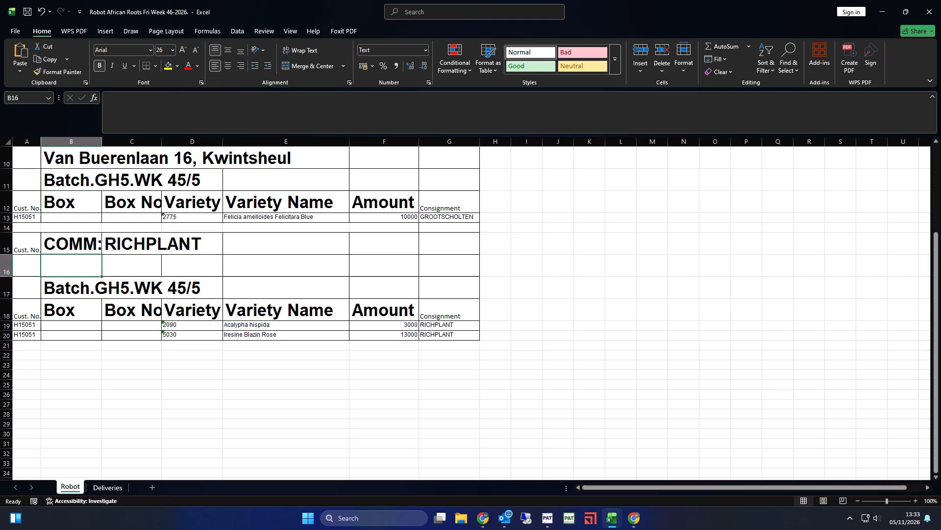
In the Delivery week 46 workbook, append the city Naaldwijk after a comma to Richplant's street address in C3, and copy the combined address.
key("alt+Tab")
left_click(175, 175)
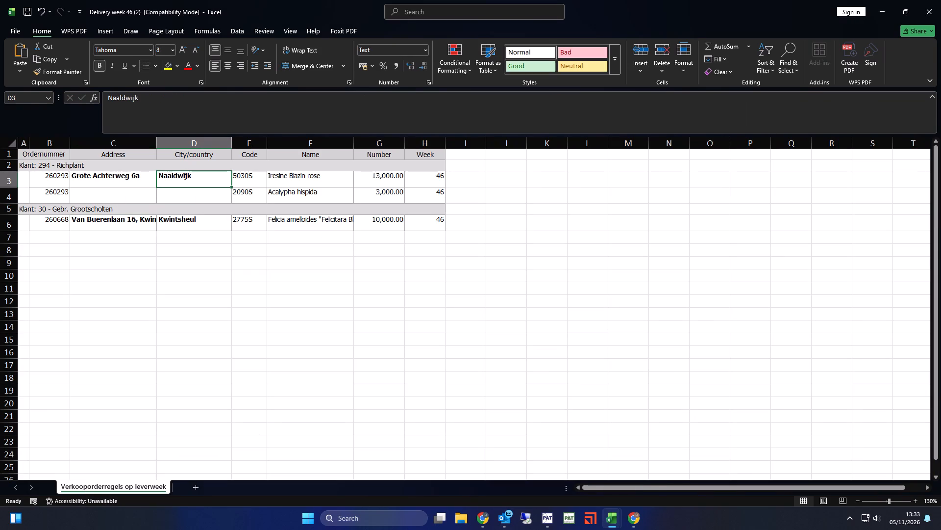
double_click(128, 101)
key("ctrl+c")
left_click(145, 175)
left_click(183, 117)
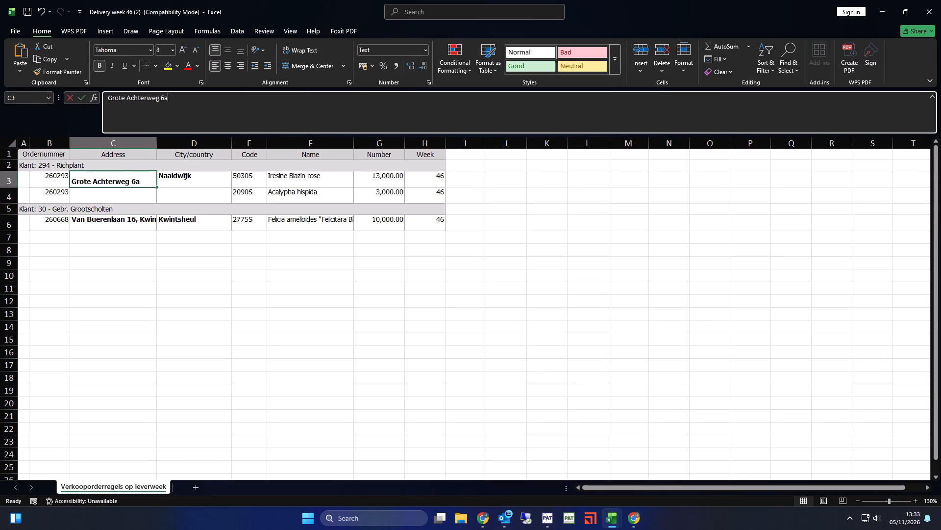
key("period")
key("BackSpace")
type(",")
key("space")
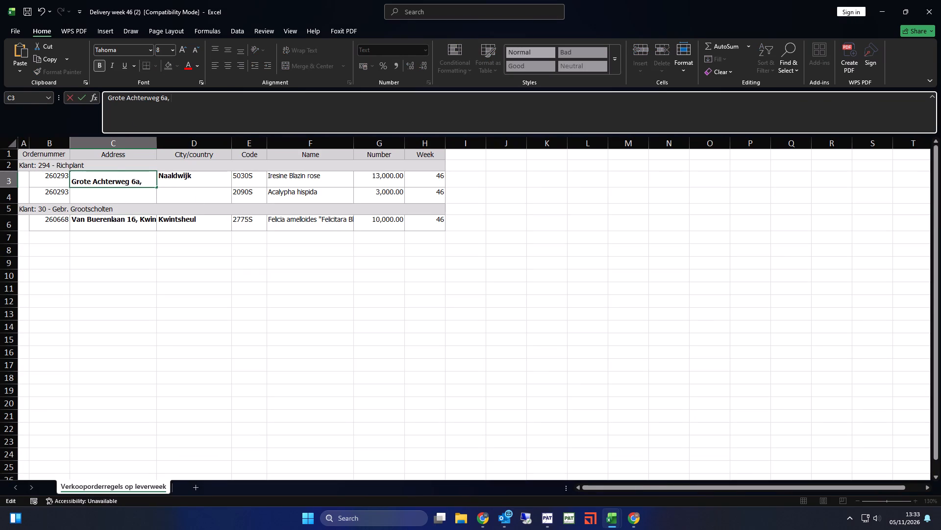
key("ctrl+v")
key("ctrl+a")
key("ctrl+c")
key("ctrl+c")
Paste the copied Richplant address into B16 of the Robot sheet and save.
key("alt+Tab")
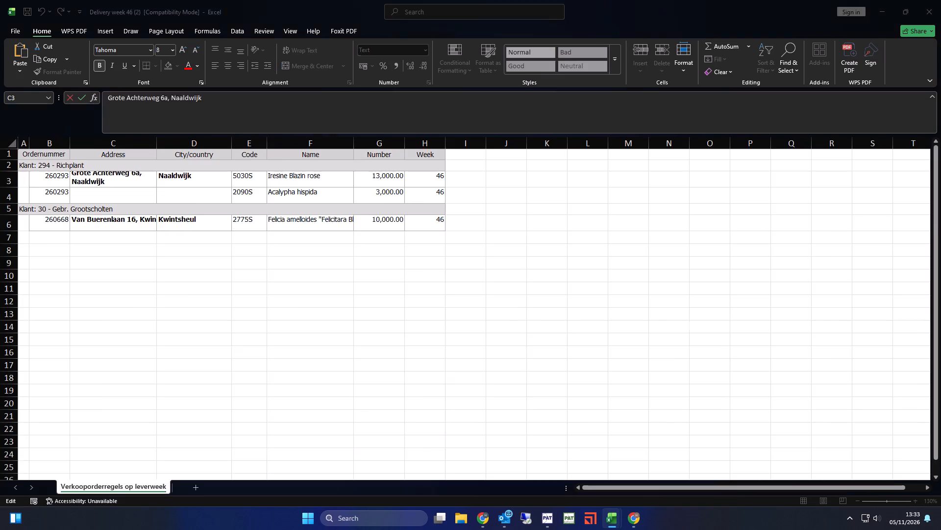
left_click(141, 106)
key("ctrl+v")
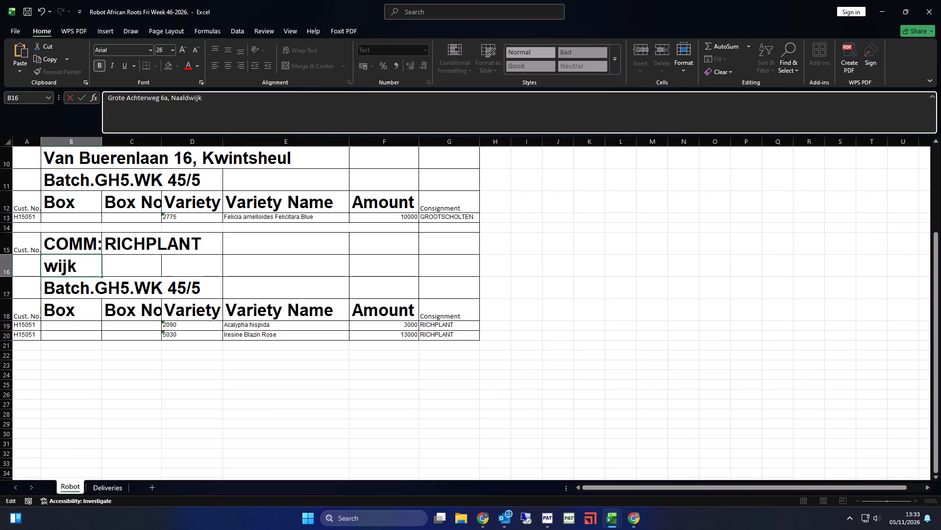
key("Tab")
key("ctrl+s")
On the Deliveries sheet, add a colon and the copied address after RICHPLANT in B6, make the name bold and save.
left_click(103, 492)
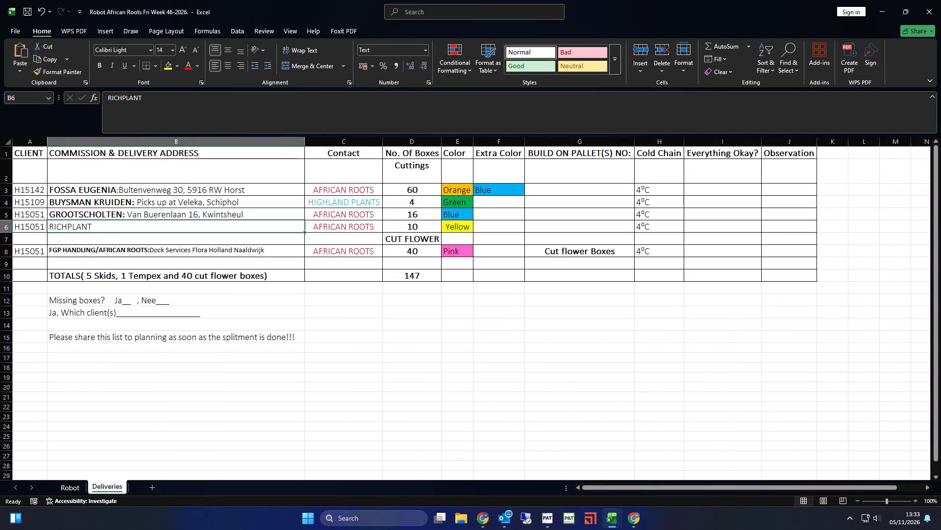
double_click(109, 228)
type(":")
key("space")
key("ctrl+v")
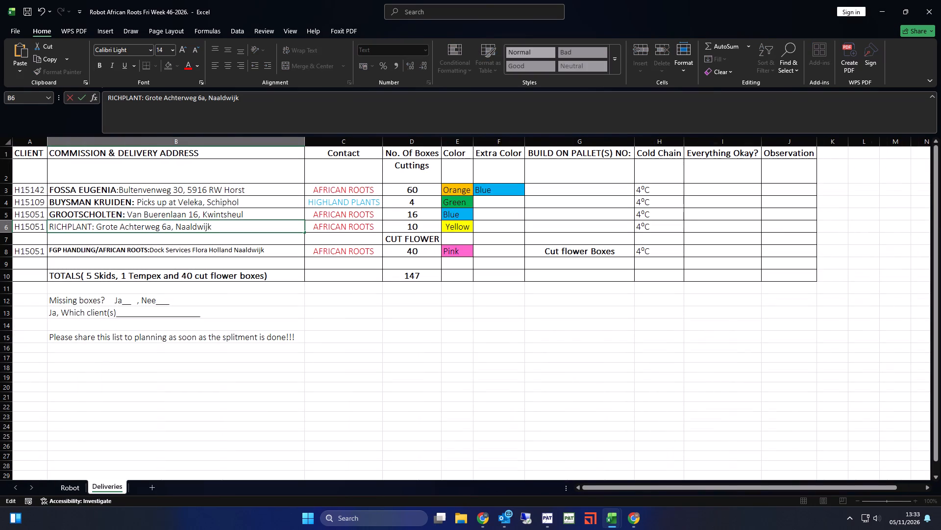
left_click_drag(94, 229, 43, 229)
key("ctrl+b")
key("Return")
key("ctrl+s")
left_click(319, 333)
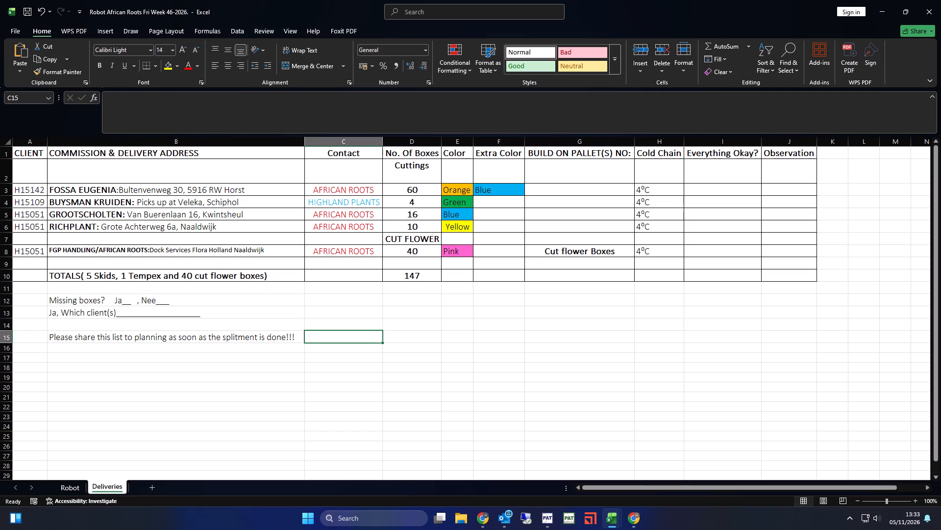
Clear the No. Of Boxes values in D4 to D6 for Buysman Kruiden, Grootscholten and Richplant, and save.
left_click_drag(421, 201, 423, 224)
key("Delete")
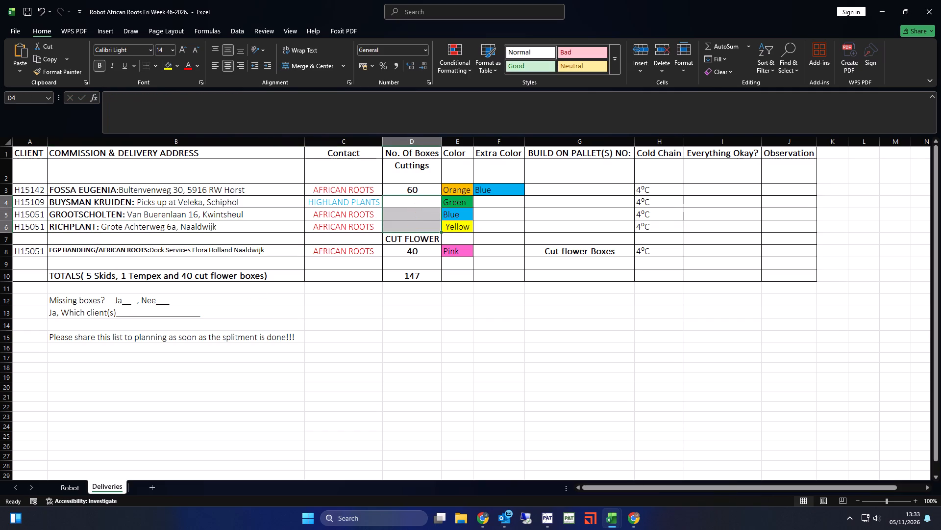
left_click(418, 214)
left_click(417, 202)
key("ctrl+s")
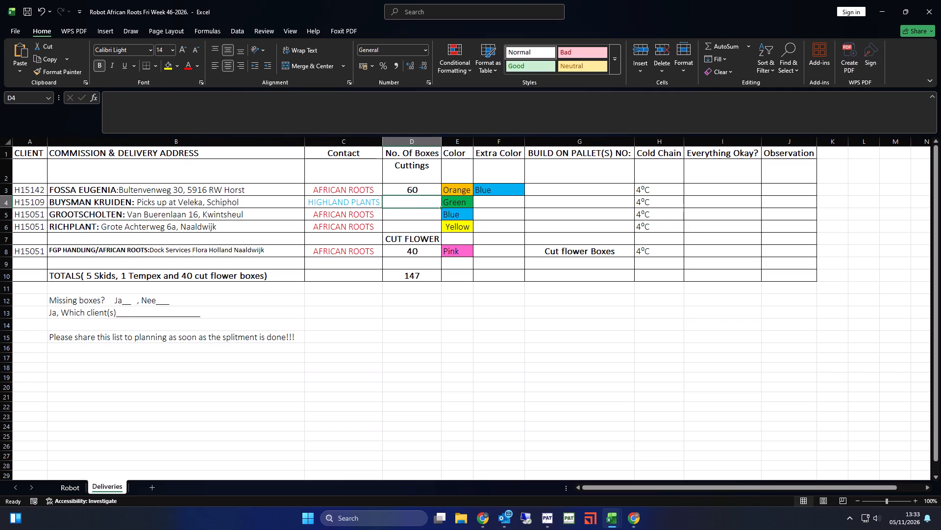
left_click(420, 189)
key("ctrl+s")
Return to the Robot sheet and save the workbook.
left_click(69, 485)
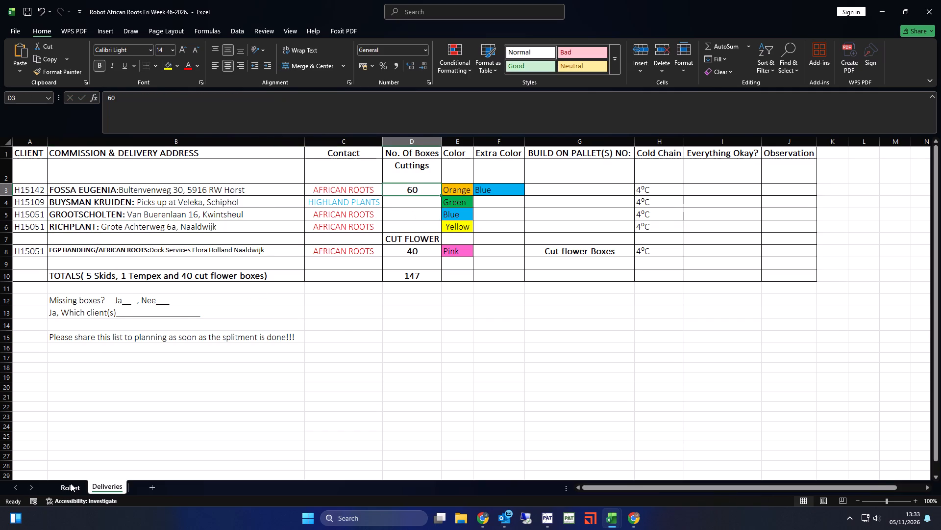
left_click(332, 352)
key("ctrl+s")
scroll(337, 375, "up", 8)
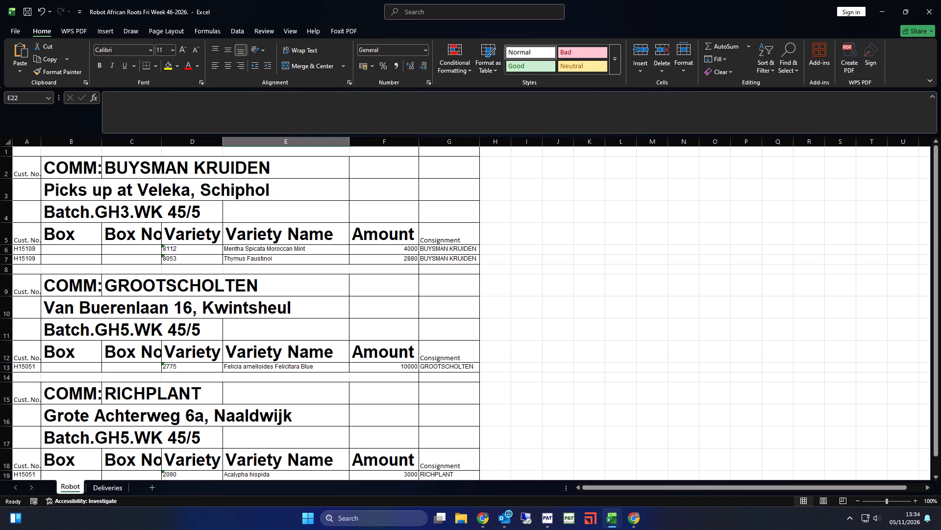
Split the Mentha Spicata Moroccan Mint line into four rows, three with amount 1280 and the last with 160.
left_click(404, 251)
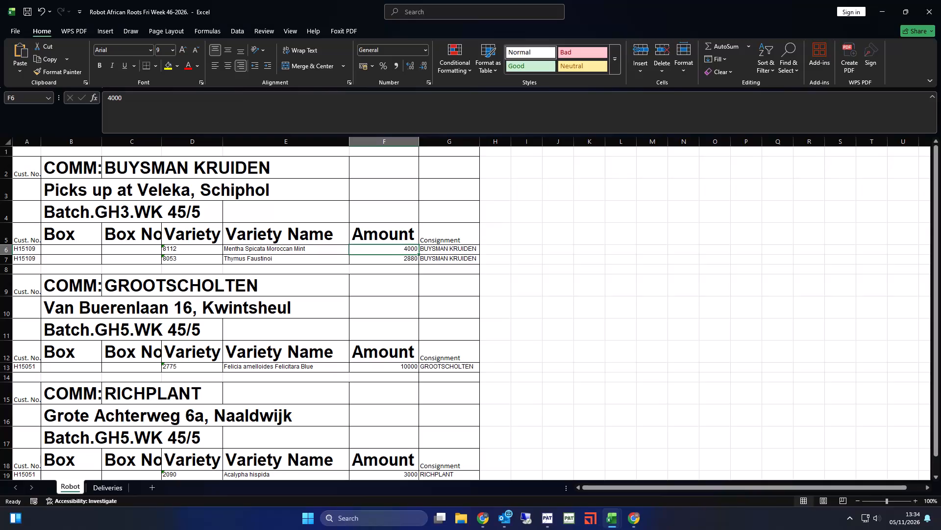
scroll(467, 344, "up", 1, "ctrl")
scroll(426, 407, "up", 2)
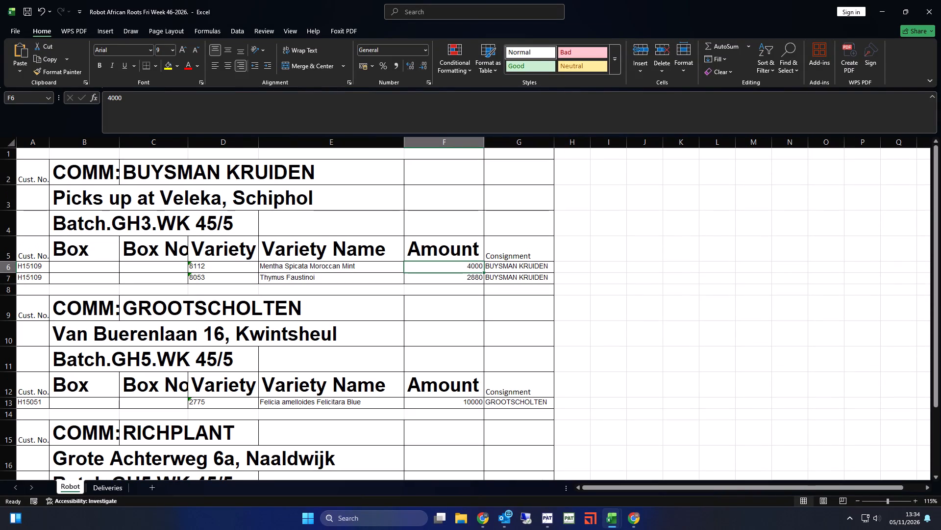
type("1280")
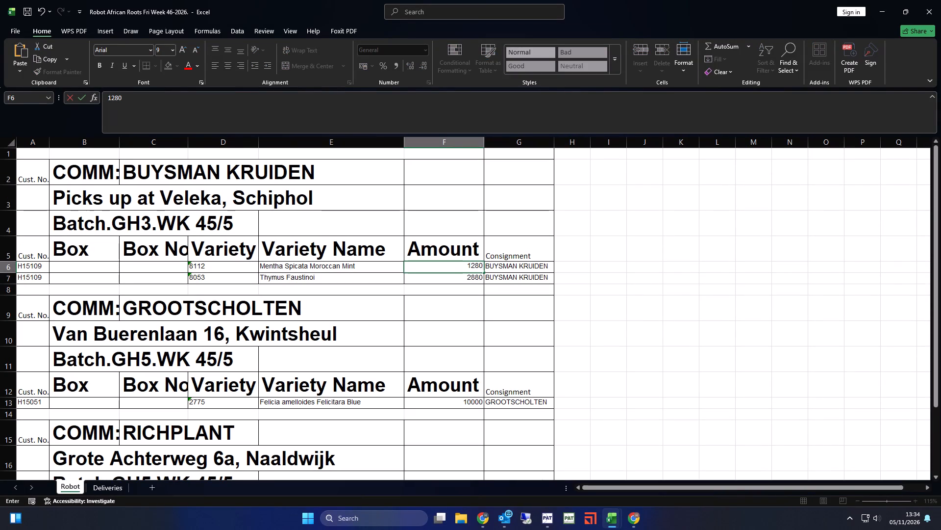
left_click(7, 269)
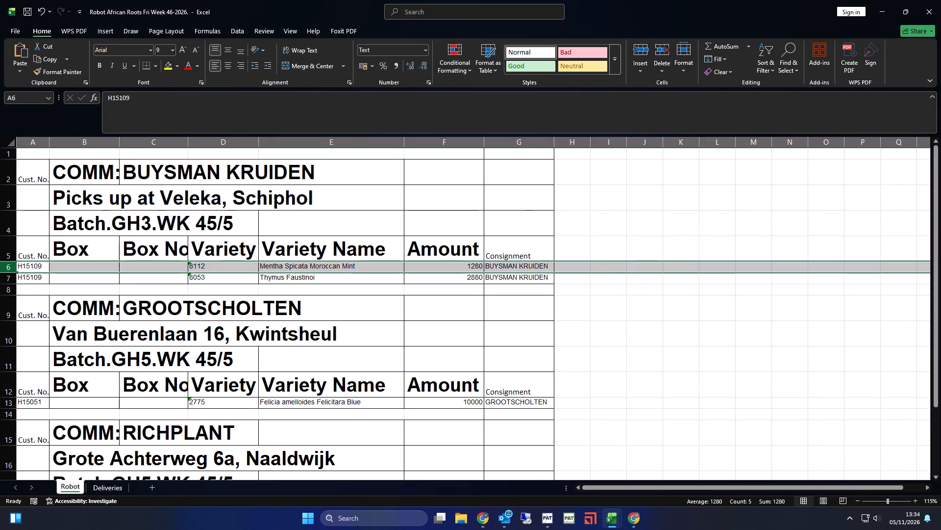
key("ctrl+c")
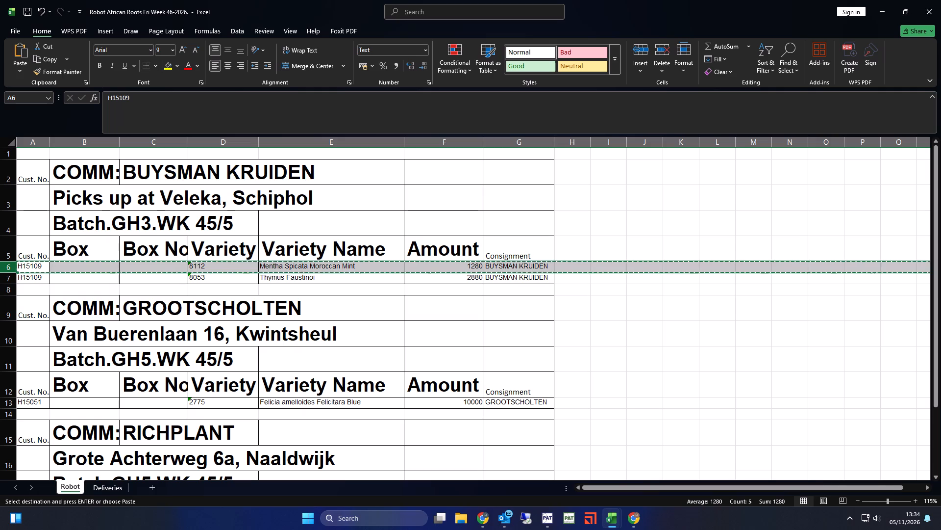
left_click_drag(7, 269, 11, 292)
key("ctrl+plus")
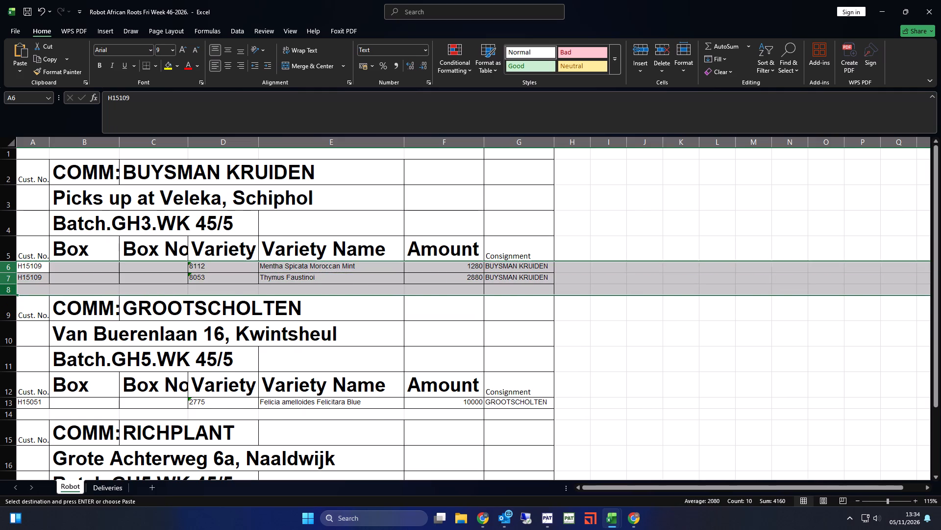
left_click(479, 300)
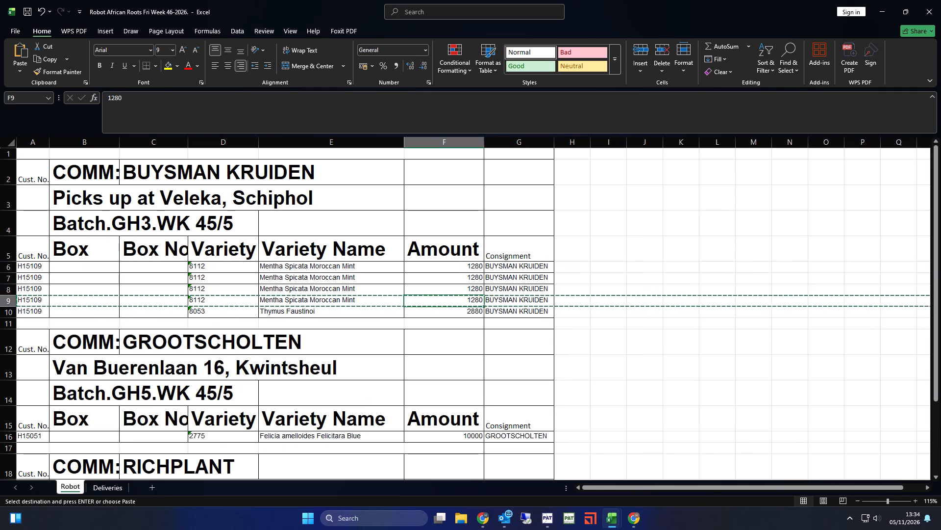
type("160")
key("Return")
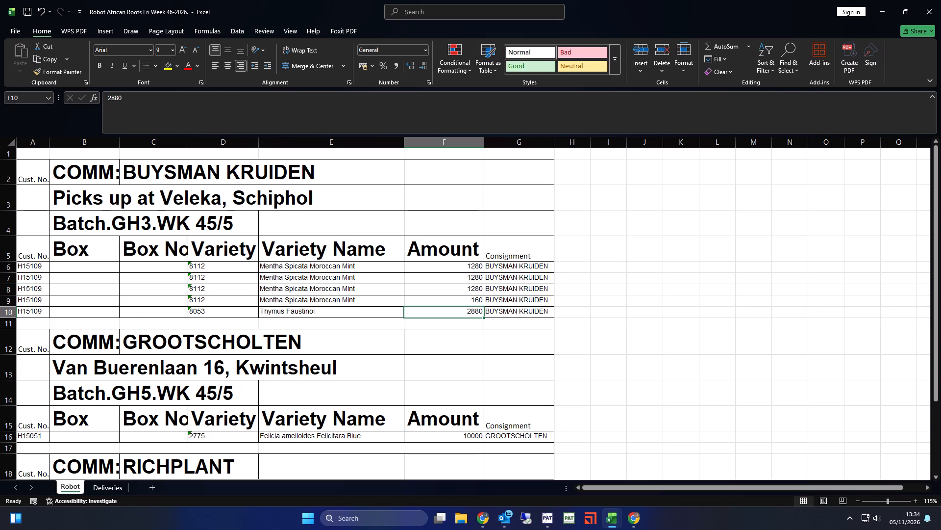
Duplicate the Thymus Faustinoi row, set the two amounts to 1600 and 1280, and save.
left_click(10, 313)
key("ctrl+c")
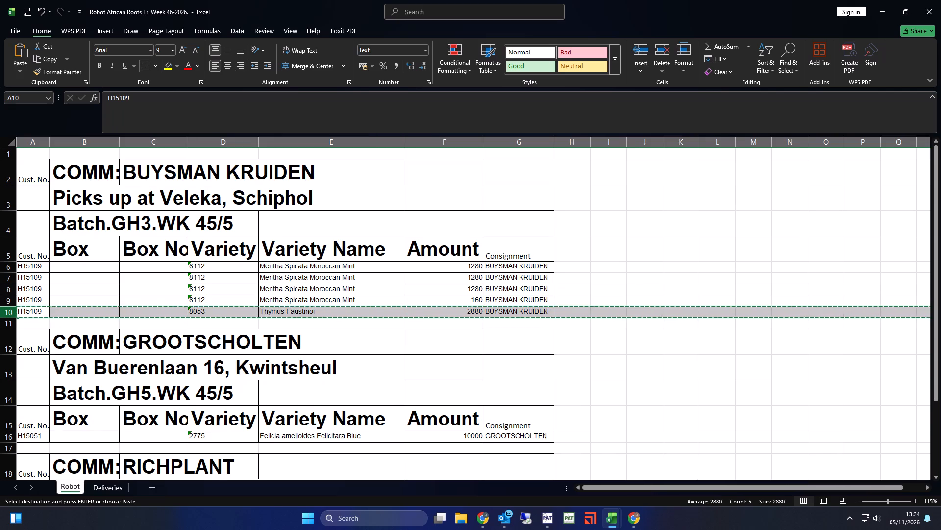
key("ctrl+plus")
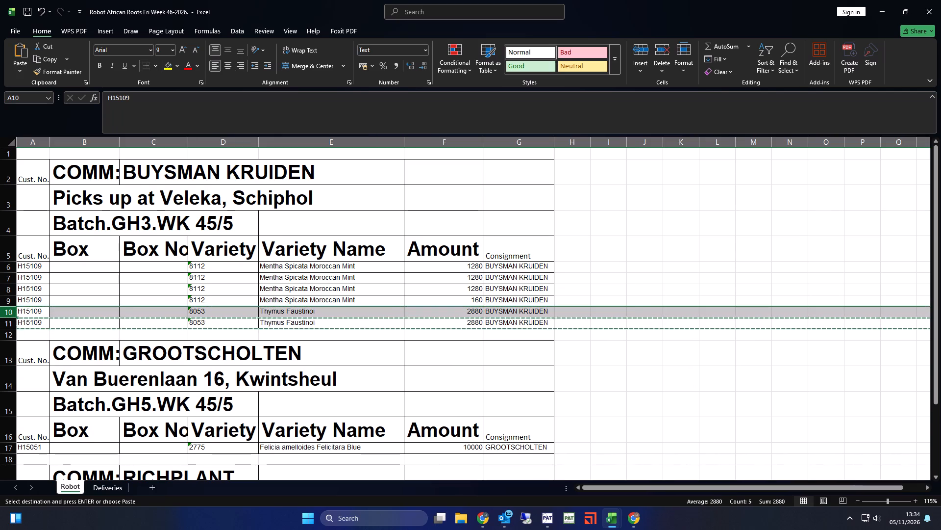
left_click(470, 313)
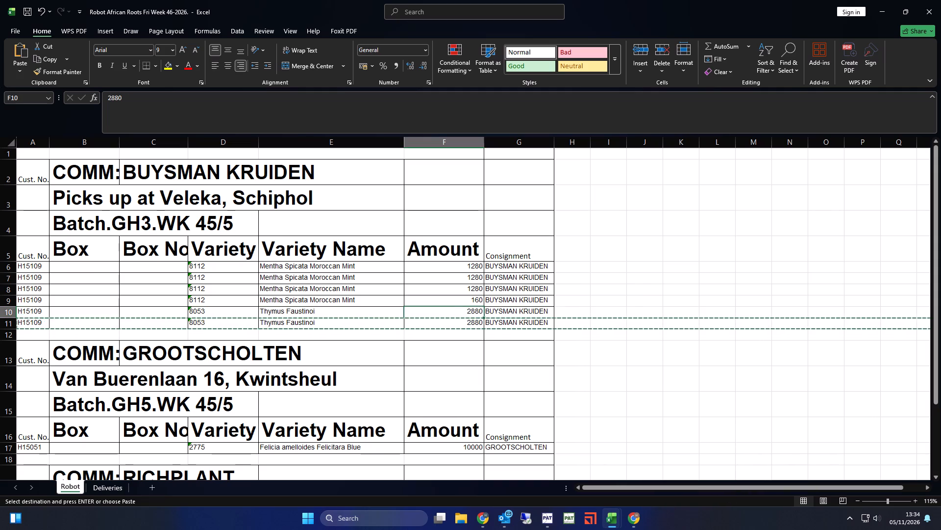
type("1600")
key("Return")
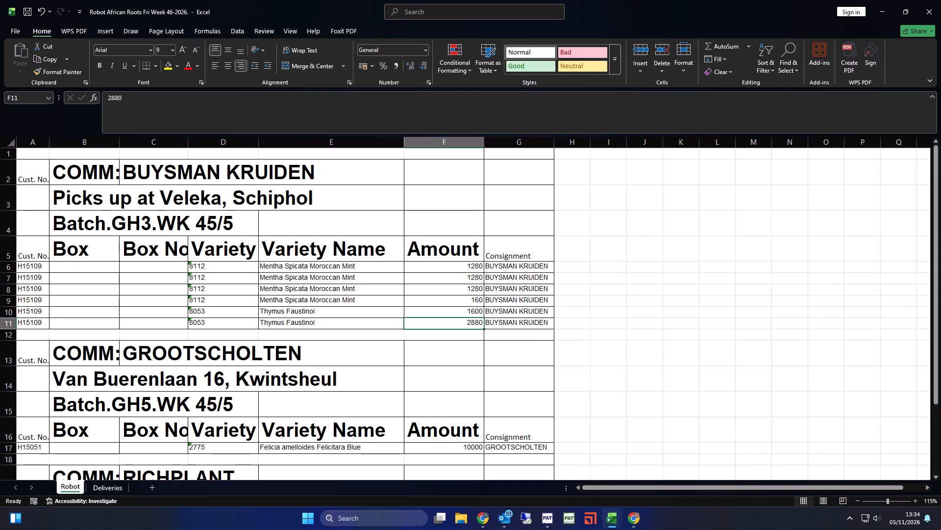
type("1280")
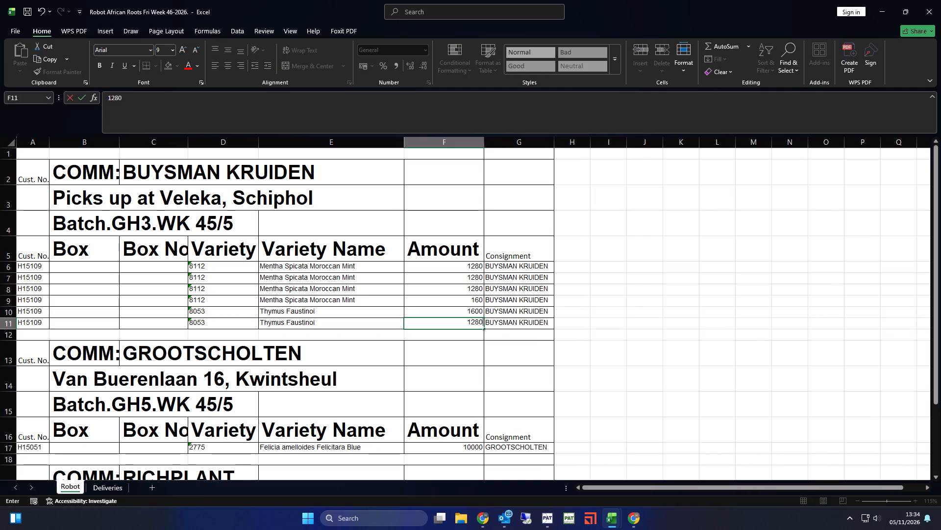
key("Return")
key("ctrl+s")
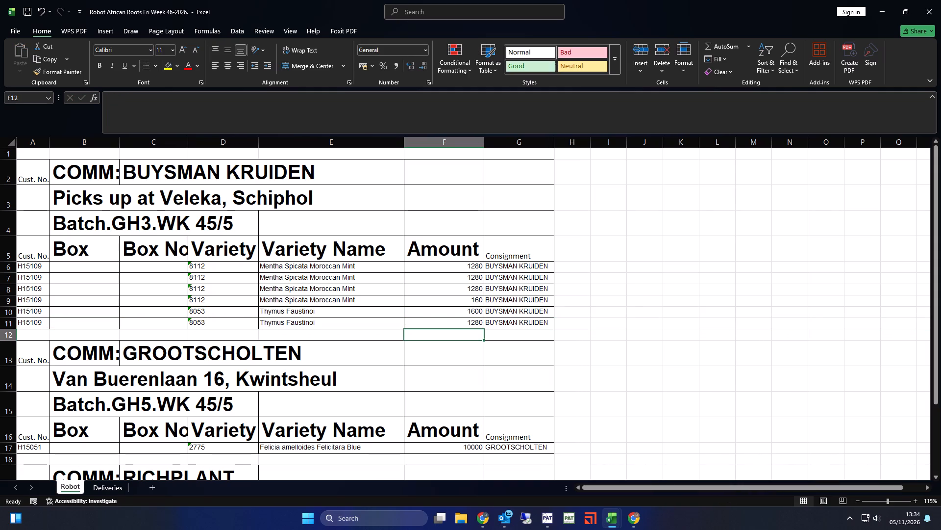
Number the Buysman Kruiden rows from Box "1 of 6" and Box No 1 down the block, save, and check the amounts' sum.
left_click(89, 268)
type("1 o")
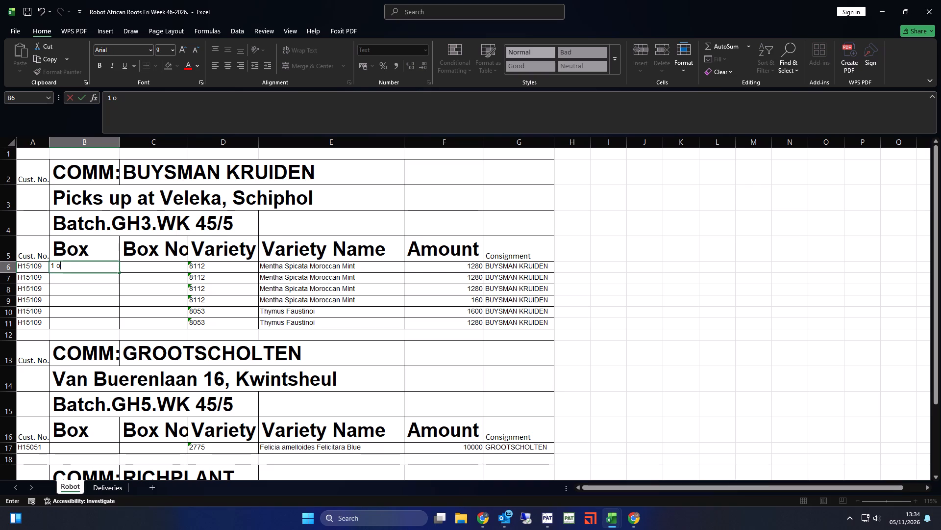
type("f")
key("space")
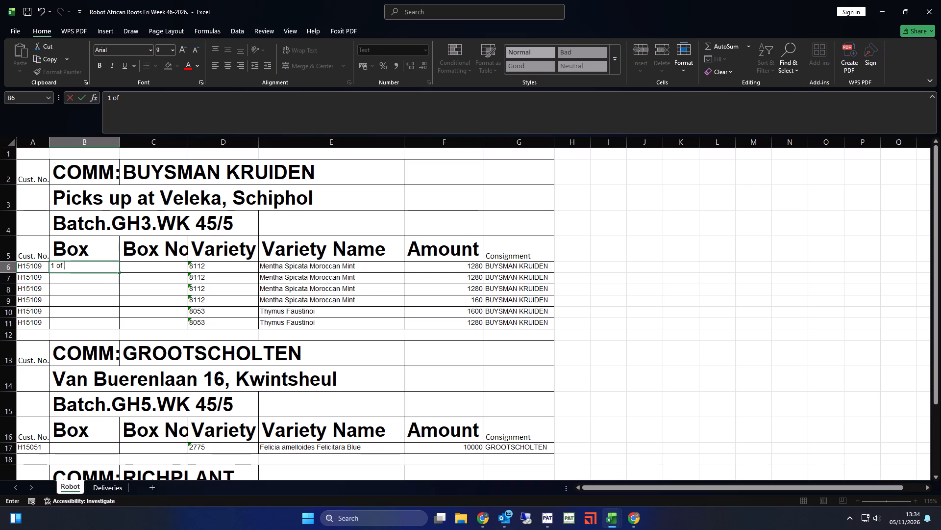
key("6")
key("Tab")
key("1")
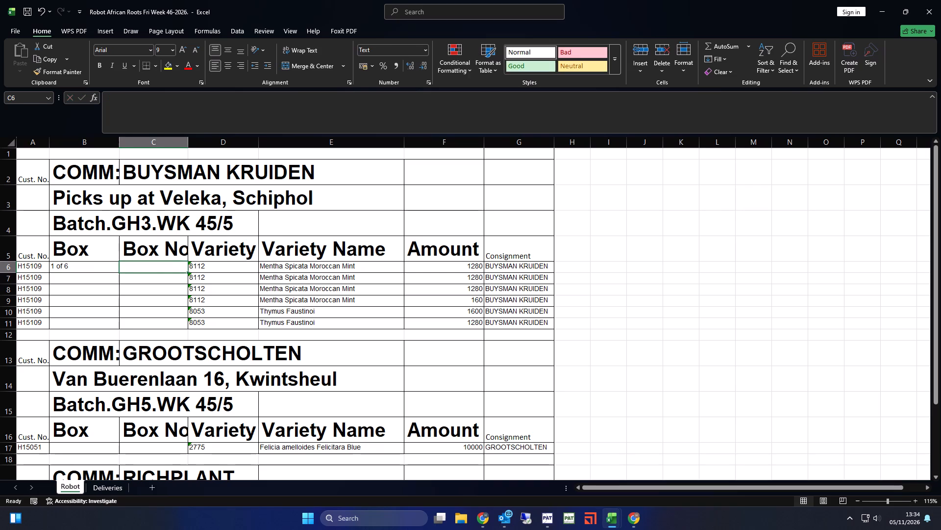
key("Tab")
left_click_drag(103, 270, 144, 267)
double_click(186, 272)
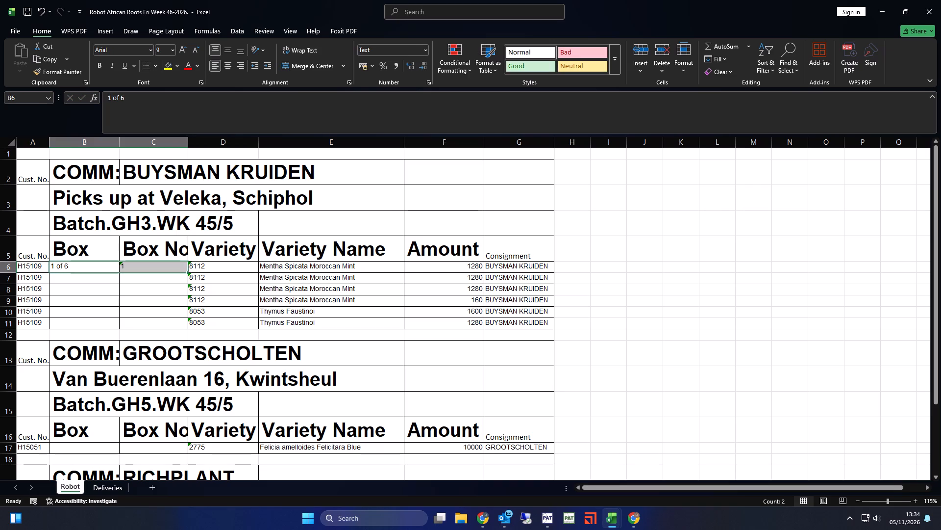
left_click(164, 292)
key("ctrl+s")
left_click_drag(469, 264, 469, 273)
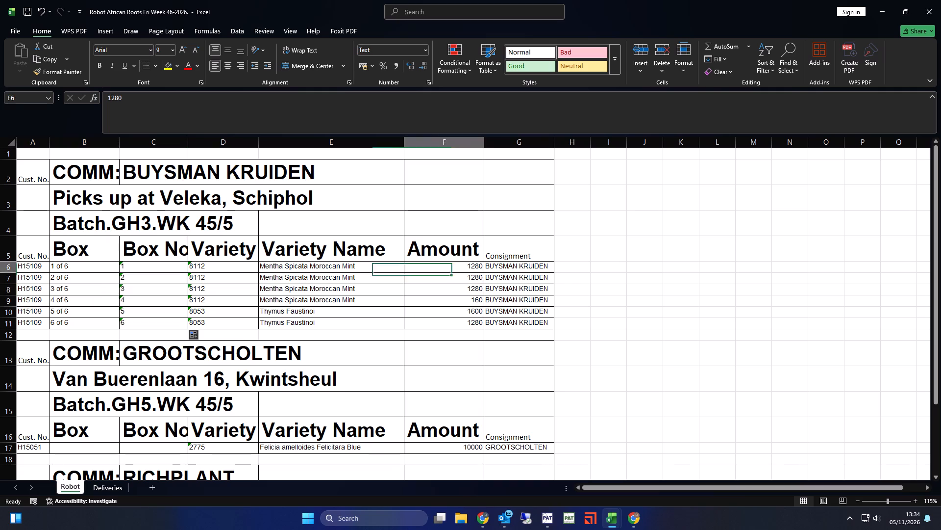
left_click_drag(469, 273, 471, 325)
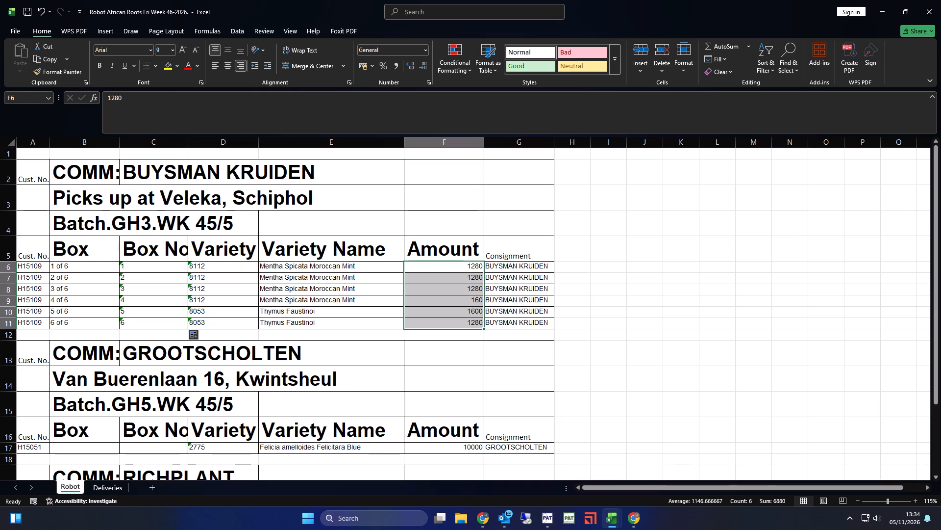
scroll(471, 326, "down", 2)
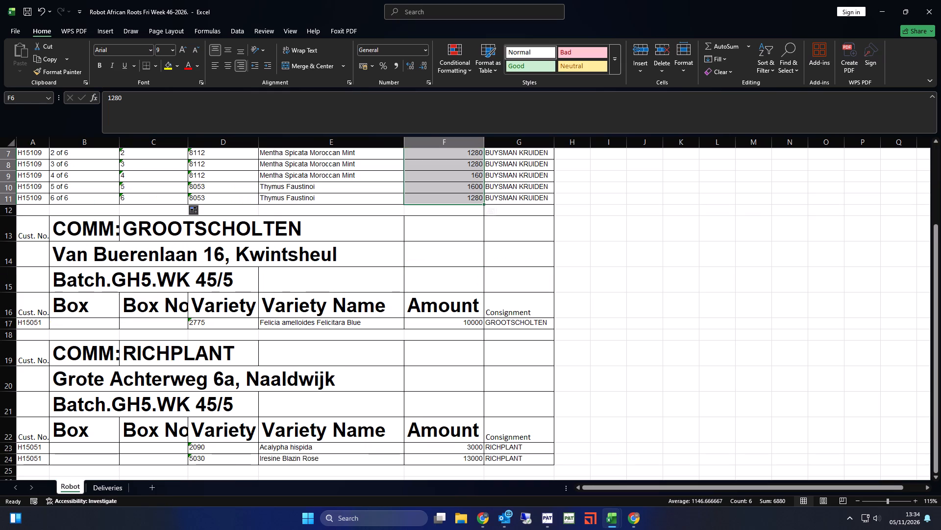
left_click(99, 322)
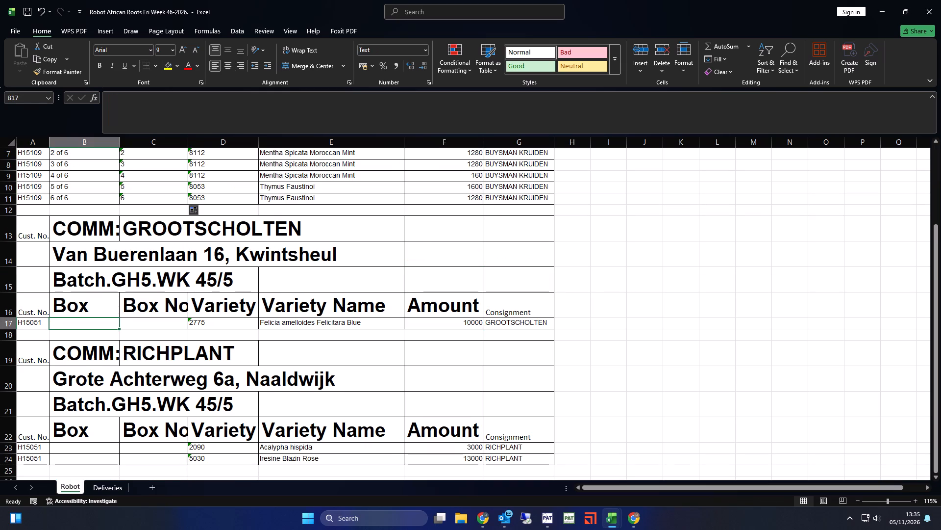
type("1 of 1")
key("Tab")
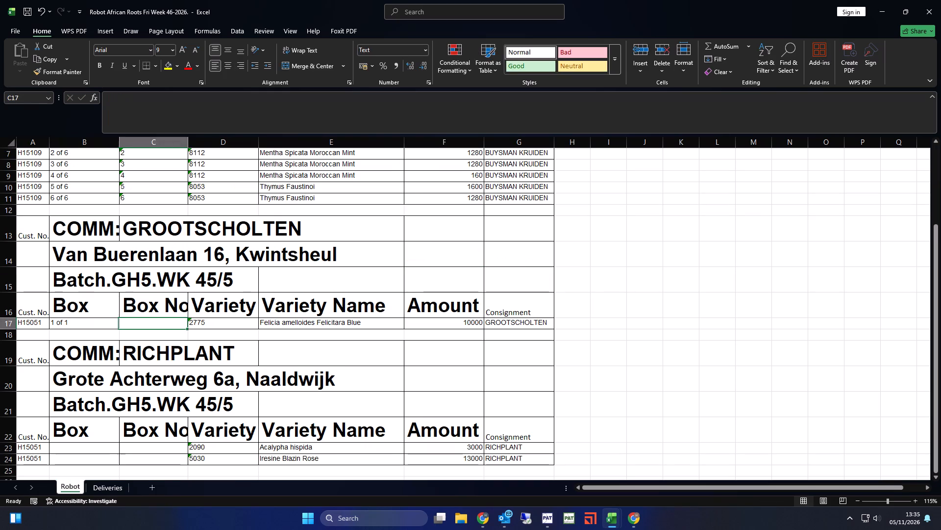
key("1")
key("Tab")
key("ctrl+s")
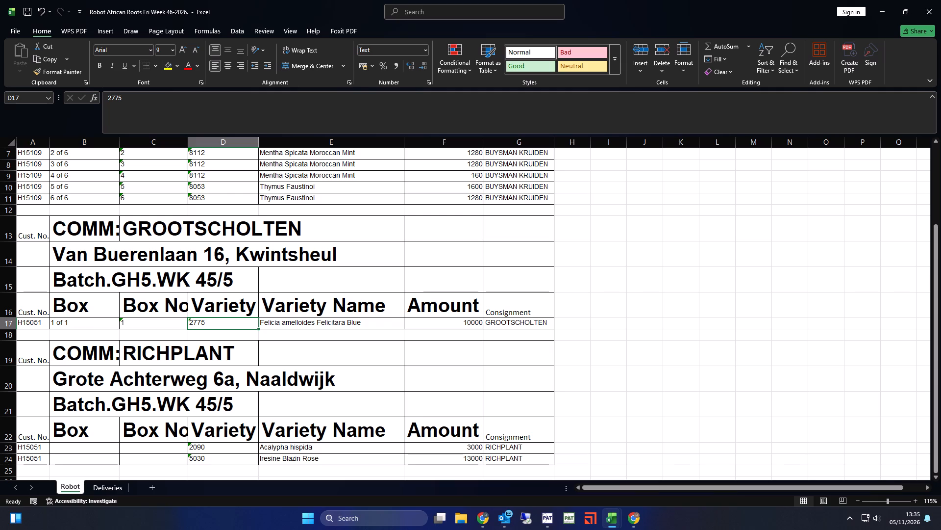
Set the Richplant Acalypha hispida amount to 1500 and insert one copy of that row.
left_click(481, 447)
type("1500")
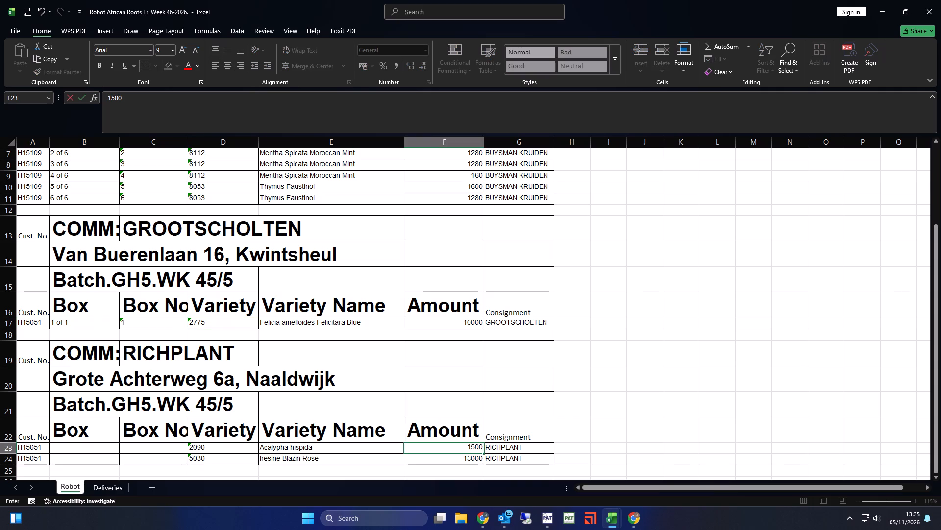
left_click(4, 450)
key("ctrl+c")
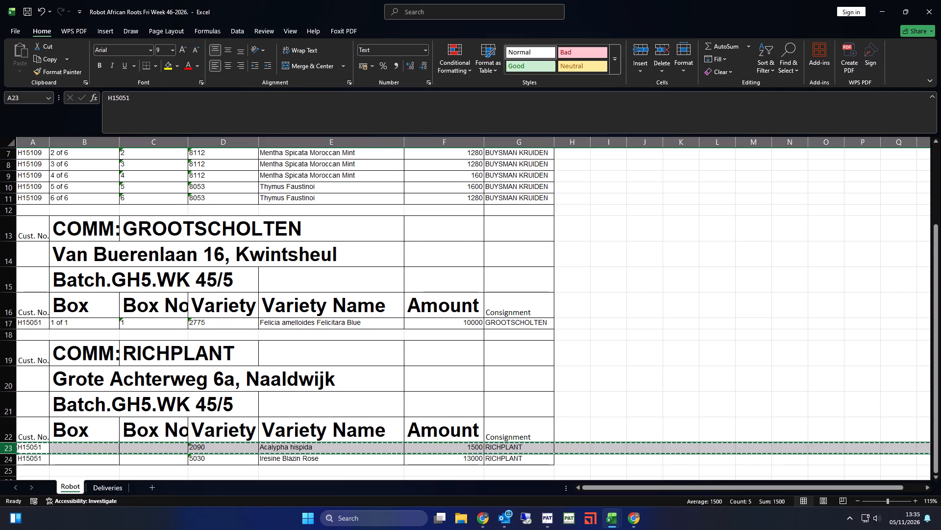
key("ctrl+plus")
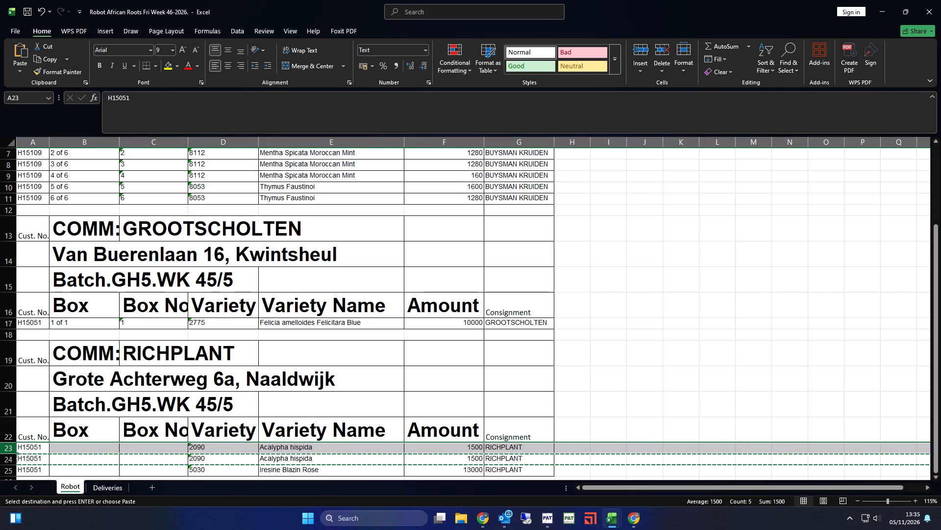
Set the Richplant Iresine Blazin Rose amount to 2000 and insert nine copies of that row.
scroll(318, 512, "down", 2)
left_click(479, 468)
scroll(479, 468, "down", 3)
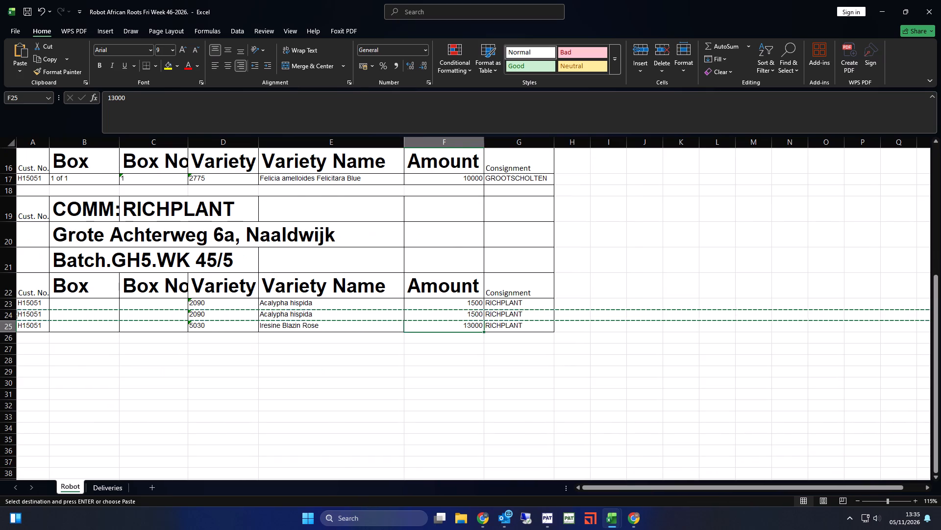
type("2000")
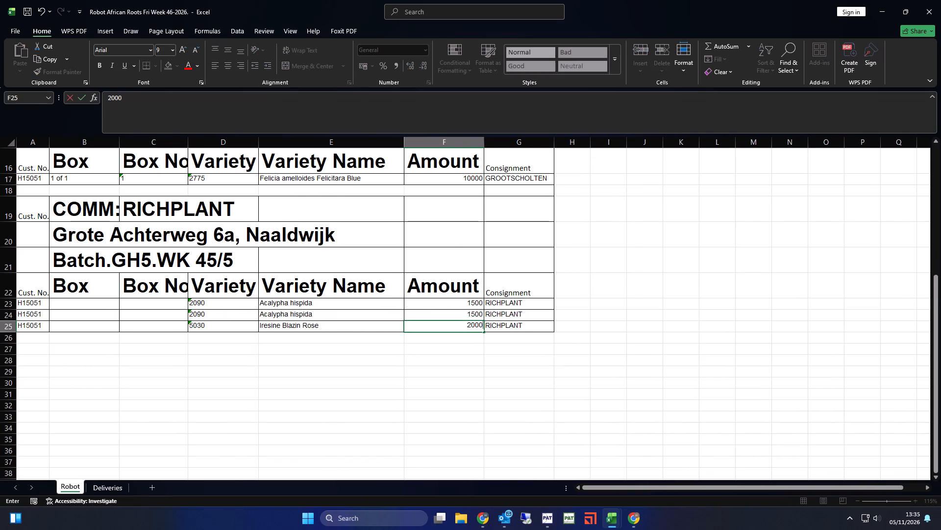
left_click(10, 327)
key("ctrl+c")
left_click_drag(10, 327, 25, 392)
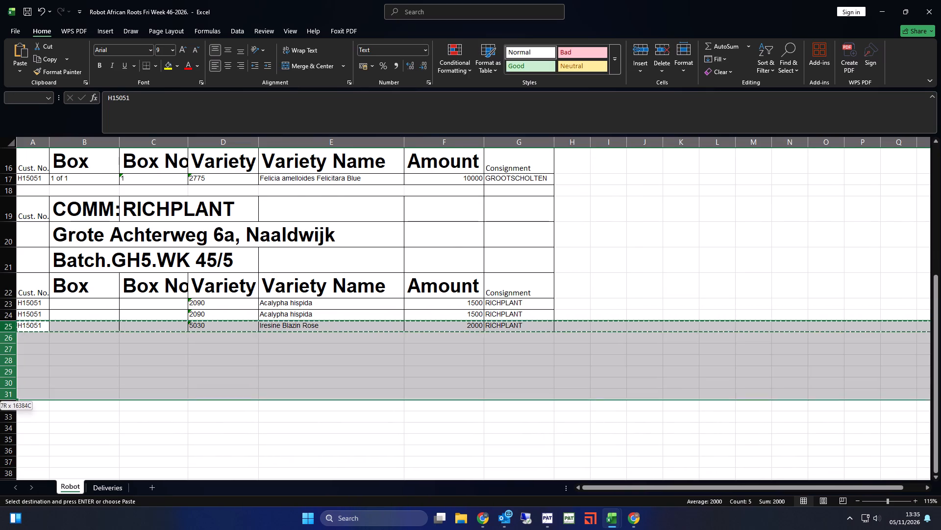
left_click_drag(25, 392, 30, 418)
key("ctrl+plus")
Number the Richplant rows from Box "1 of 9" and Box No 1, filling both columns down to row 34.
left_click(102, 306)
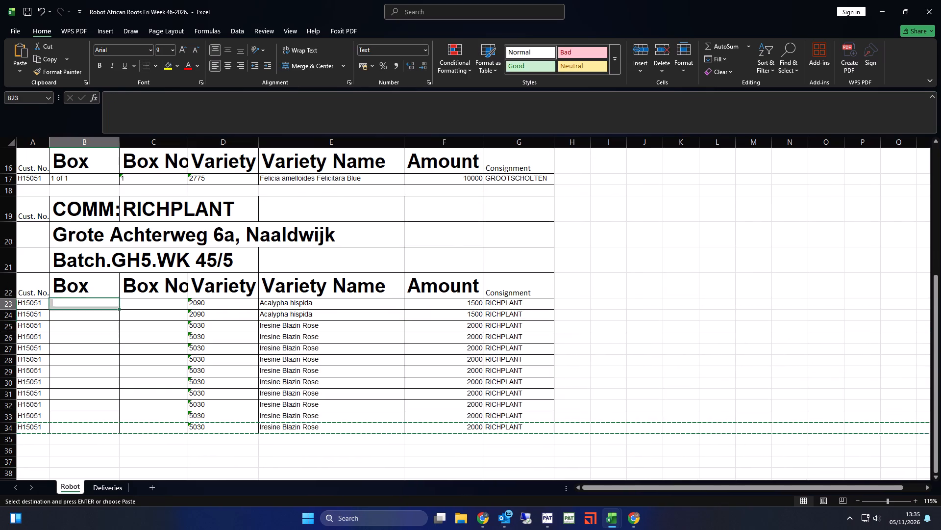
type("1 of")
key("space")
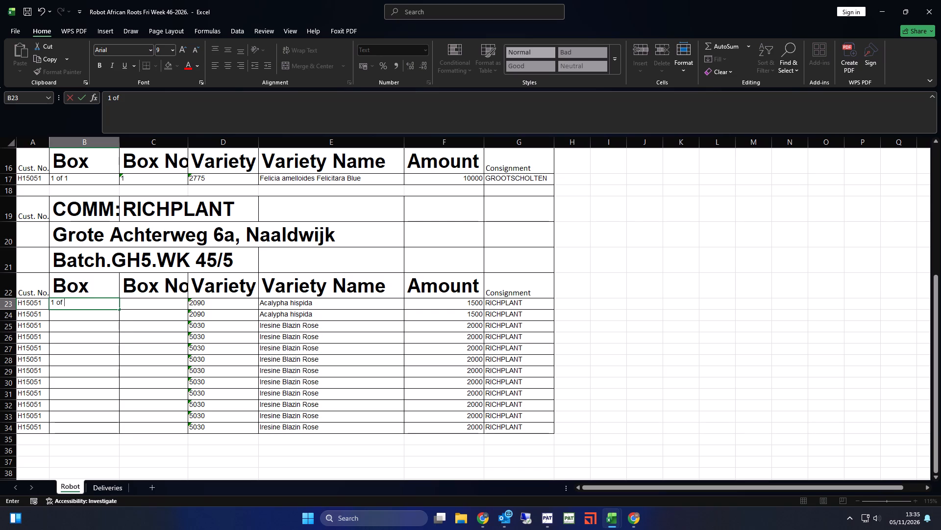
key("9")
key("Tab")
key("1")
key("Tab")
left_click_drag(100, 304, 119, 304)
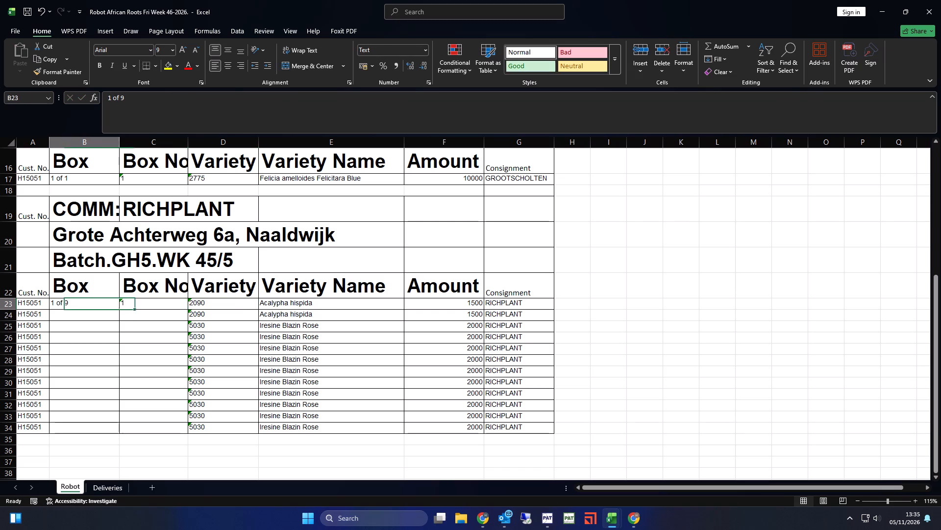
left_click_drag(119, 304, 138, 304)
double_click(188, 309)
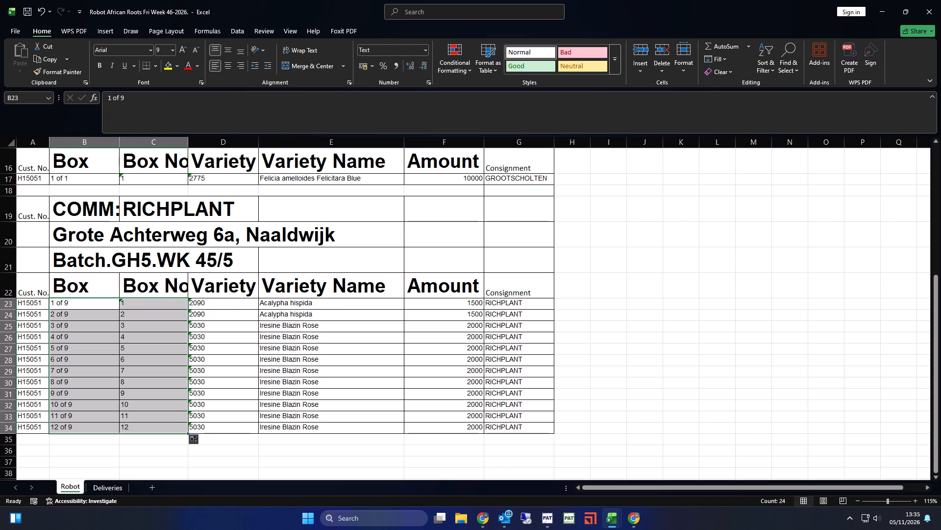
Delete the surplus Richplant rows 32 to 34, which are numbered 10 to 12.
left_click(132, 406)
left_click_drag(8, 408, 13, 427)
key("ctrl+minus")
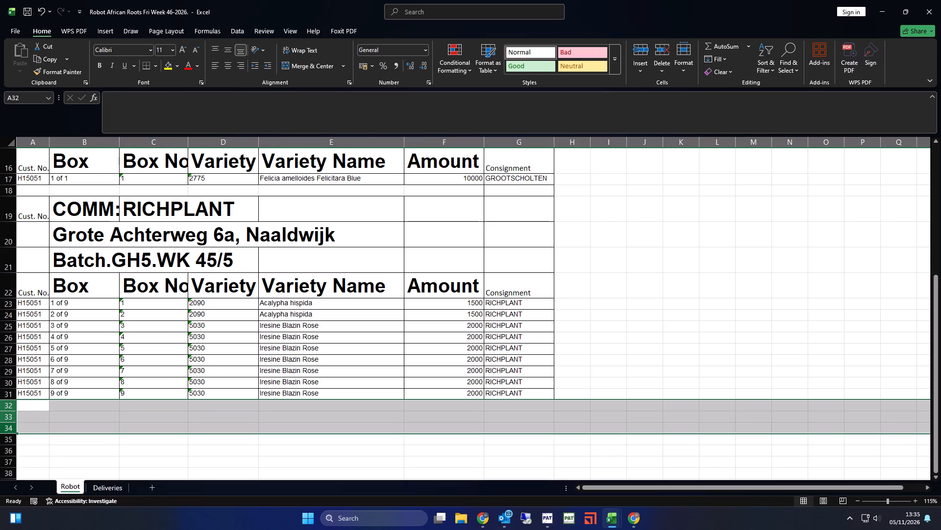
Set the last Richplant row's amount (box 9 of 9) to 1000, check the sum of the Richplant amounts and save.
left_click(475, 396)
type("1000")
key("Return")
key("ctrl+s")
left_click_drag(471, 304, 471, 340)
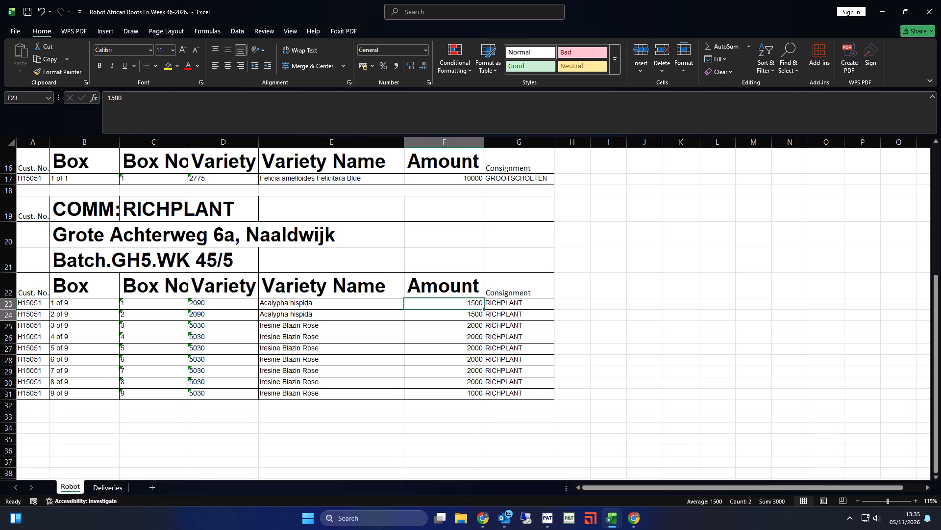
left_click_drag(471, 340, 472, 389)
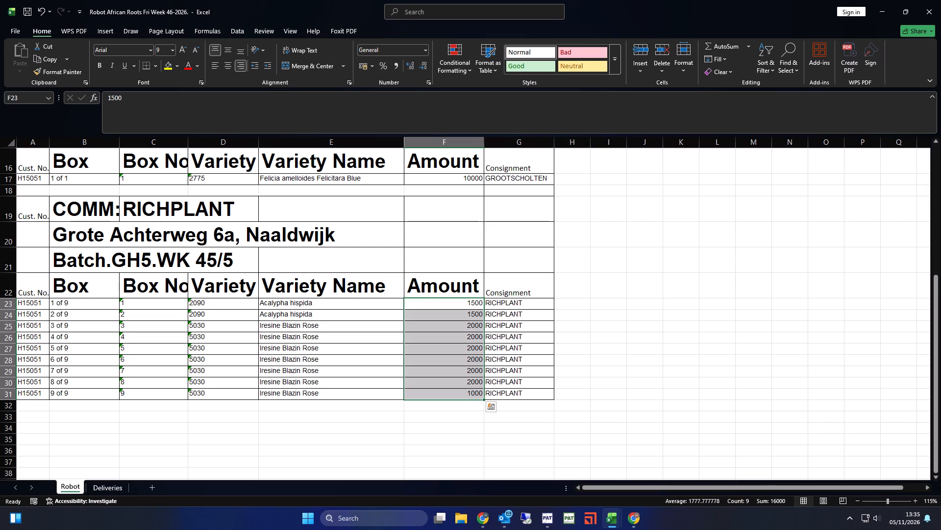
left_click(438, 415)
key("ctrl+s")
scroll(426, 401, "up", 2)
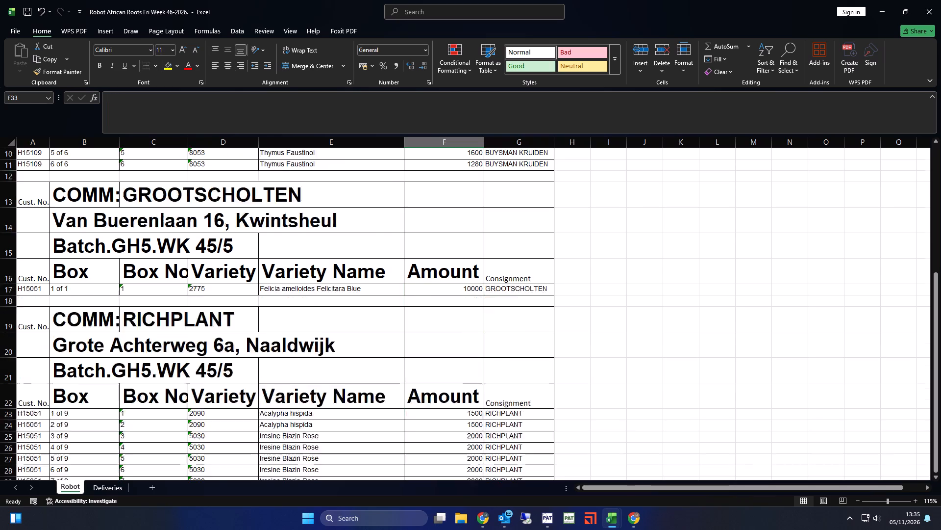
scroll(426, 401, "up", 11)
key("ctrl+s")
left_click(434, 383)
left_click(442, 359)
key("ctrl+s")
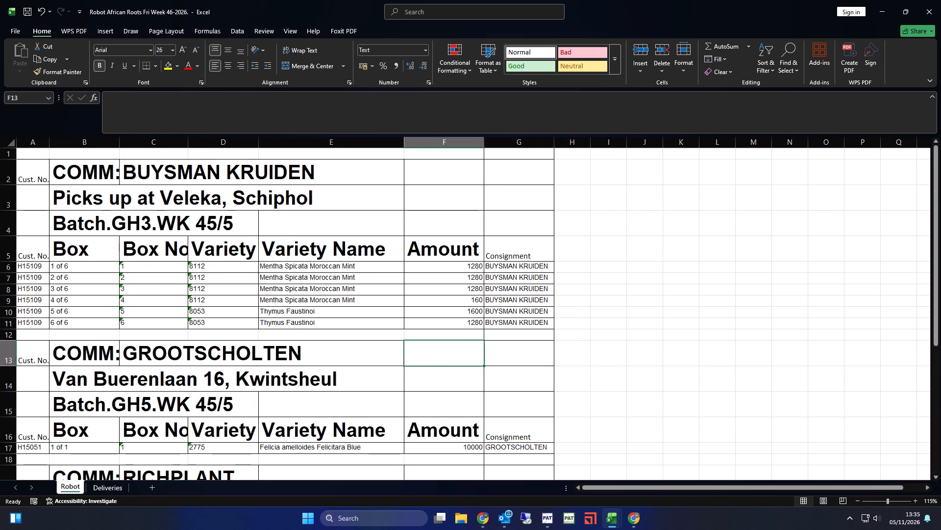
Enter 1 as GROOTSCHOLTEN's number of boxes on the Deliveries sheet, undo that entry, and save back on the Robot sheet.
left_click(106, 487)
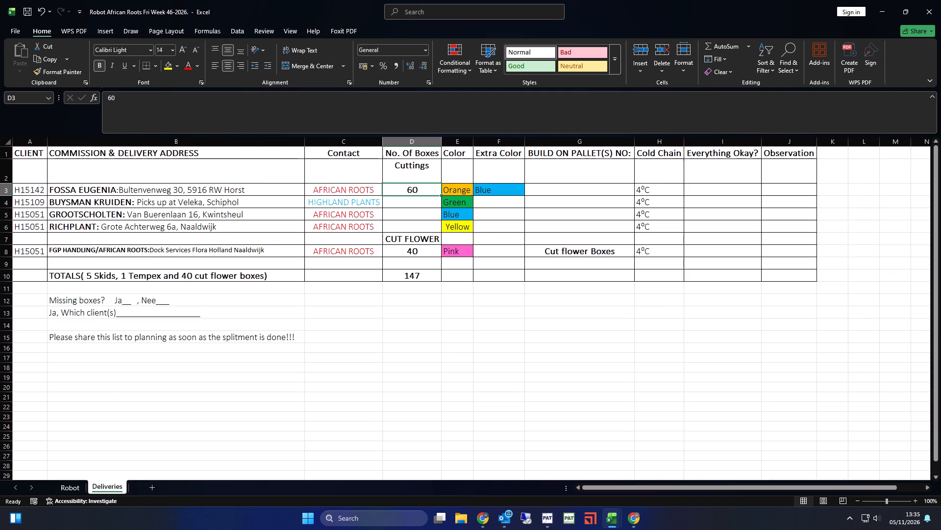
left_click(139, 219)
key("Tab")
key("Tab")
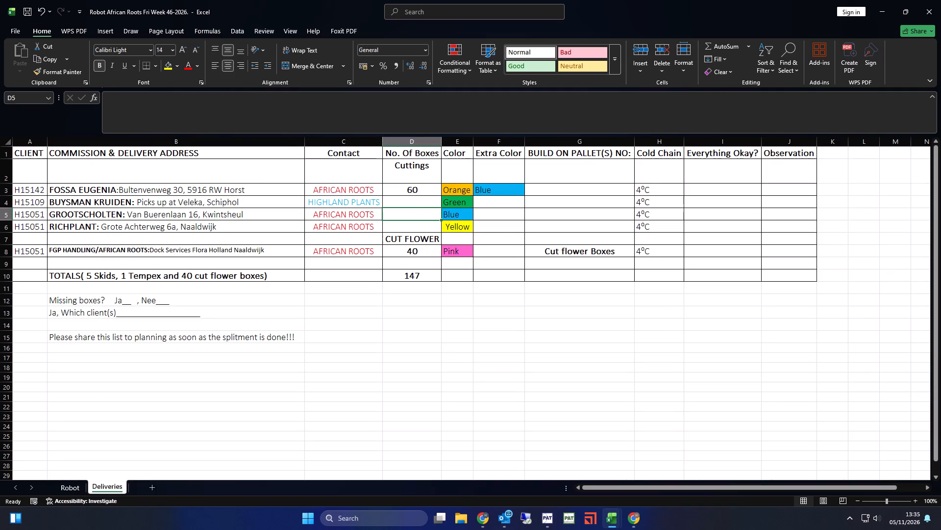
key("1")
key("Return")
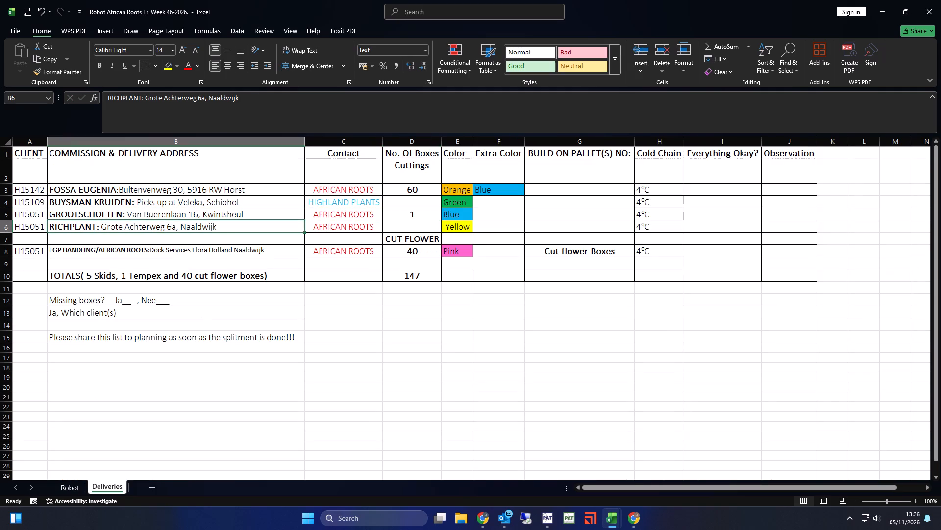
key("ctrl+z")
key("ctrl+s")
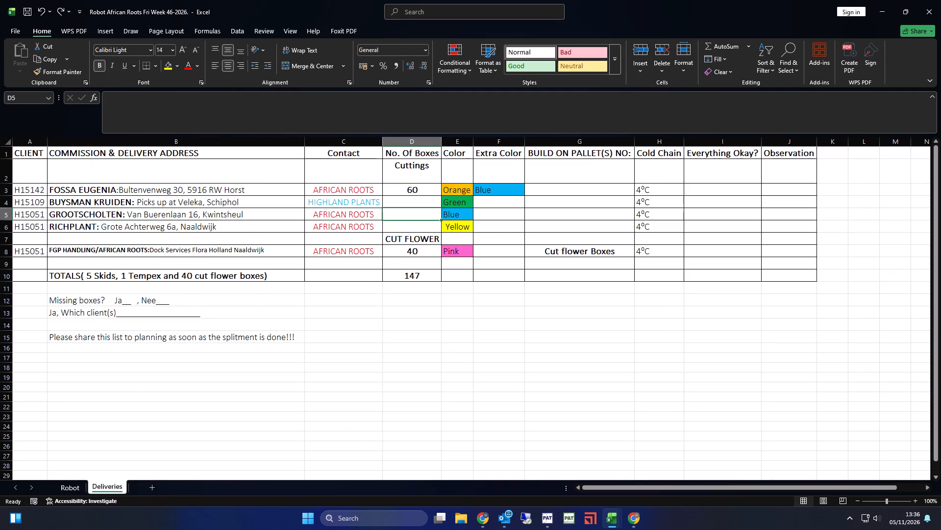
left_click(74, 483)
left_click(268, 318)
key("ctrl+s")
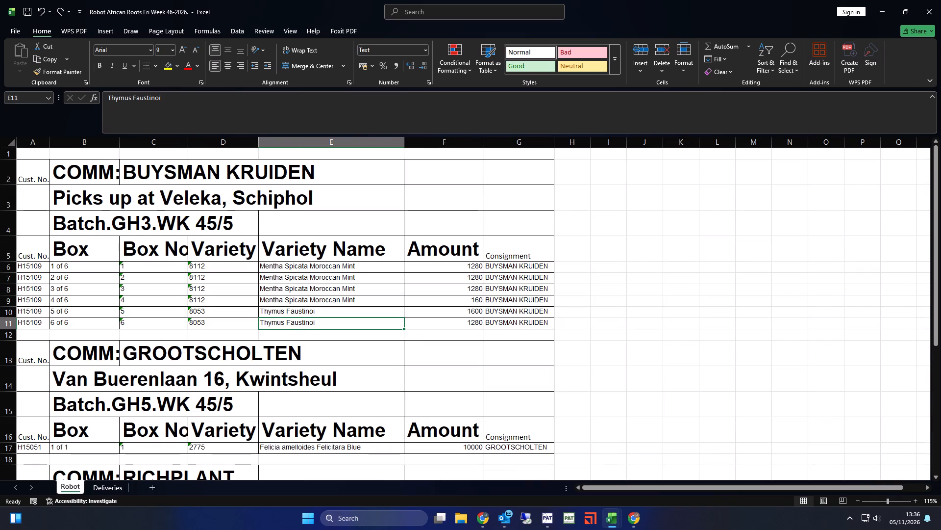
left_click(548, 514)
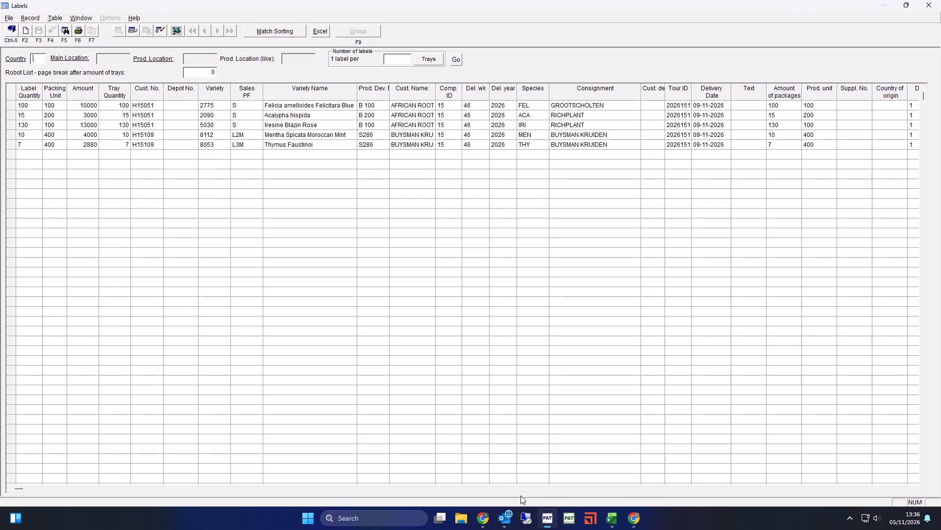
left_click(12, 29)
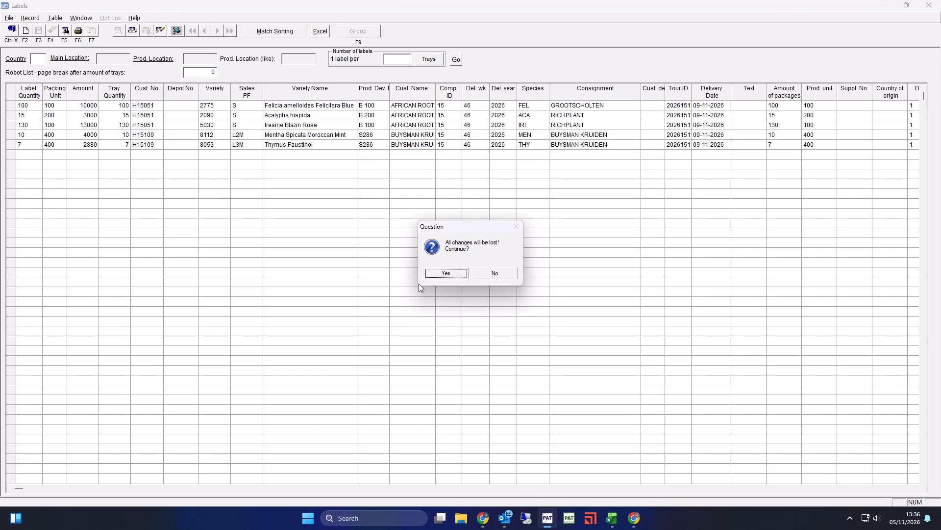
left_click(452, 274)
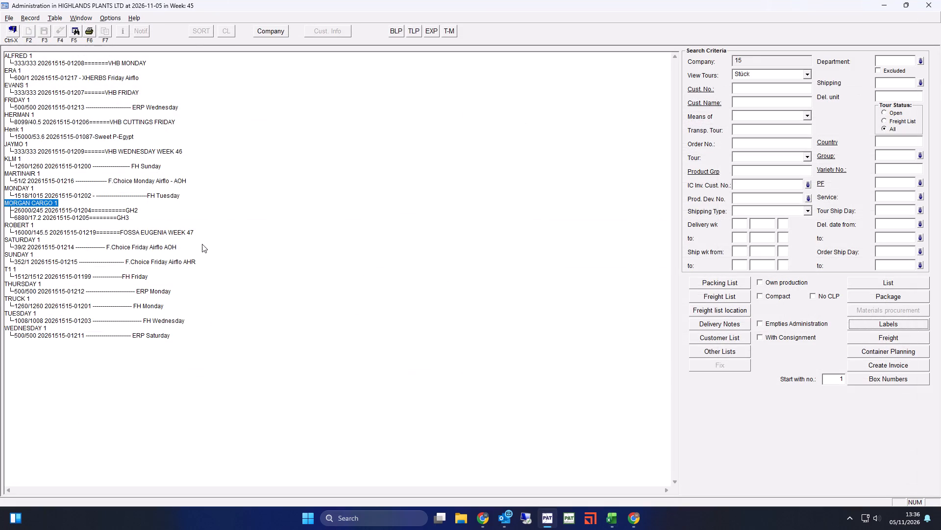
left_click(144, 120)
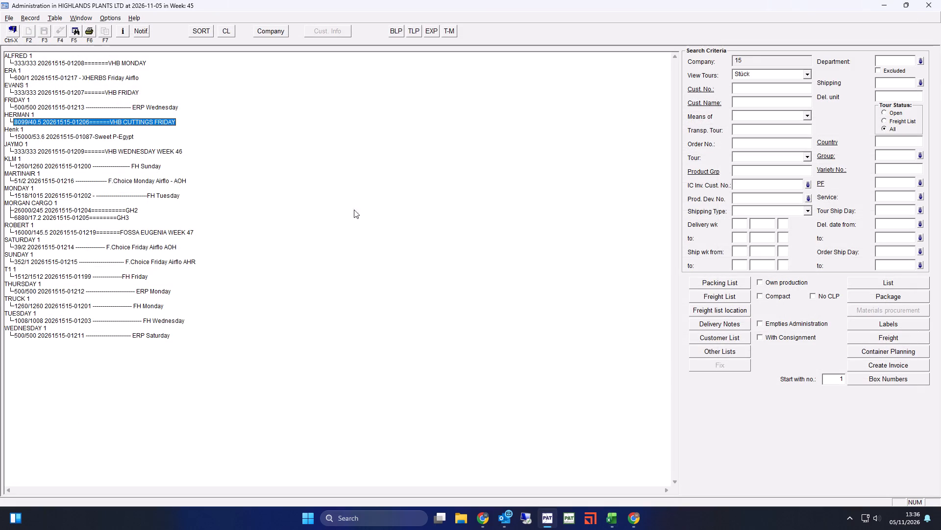
left_click(890, 324)
left_click(483, 195)
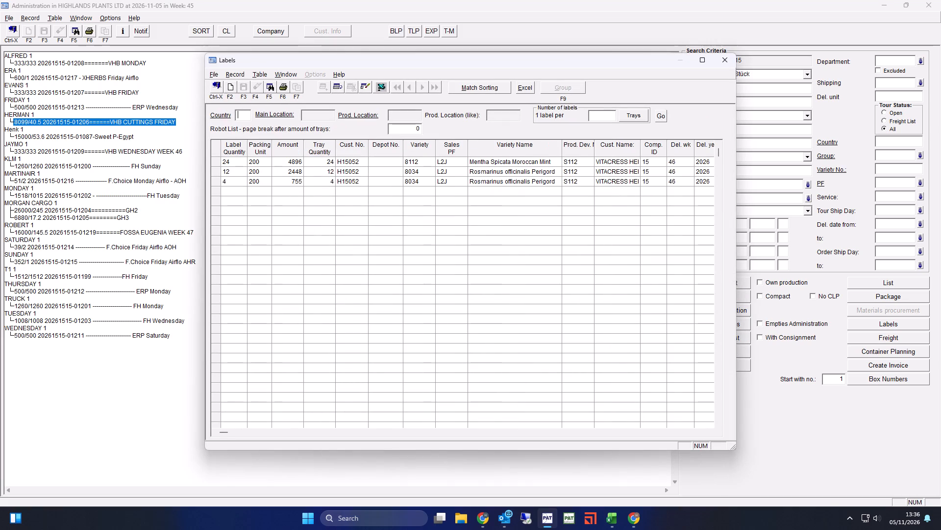
left_click(701, 58)
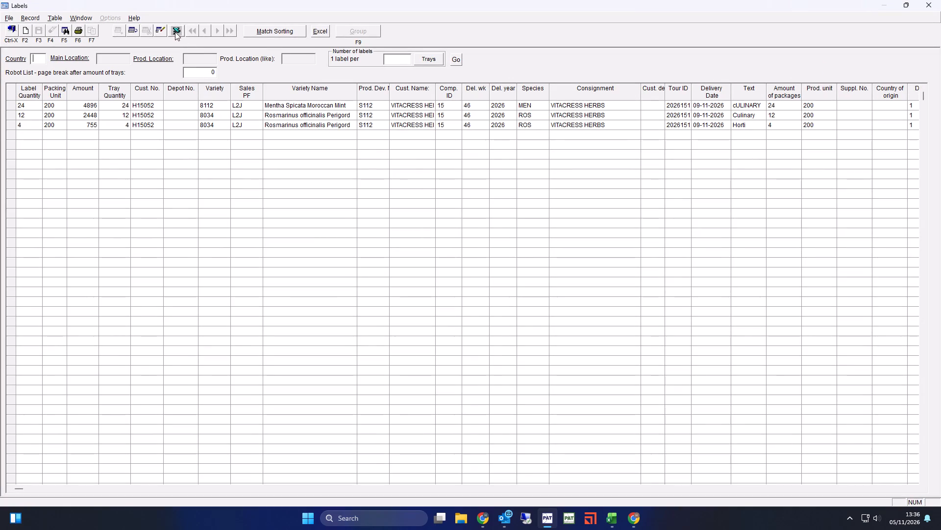
Export the VHB label list to Excel and bring up the exported workbook.
left_click(175, 30)
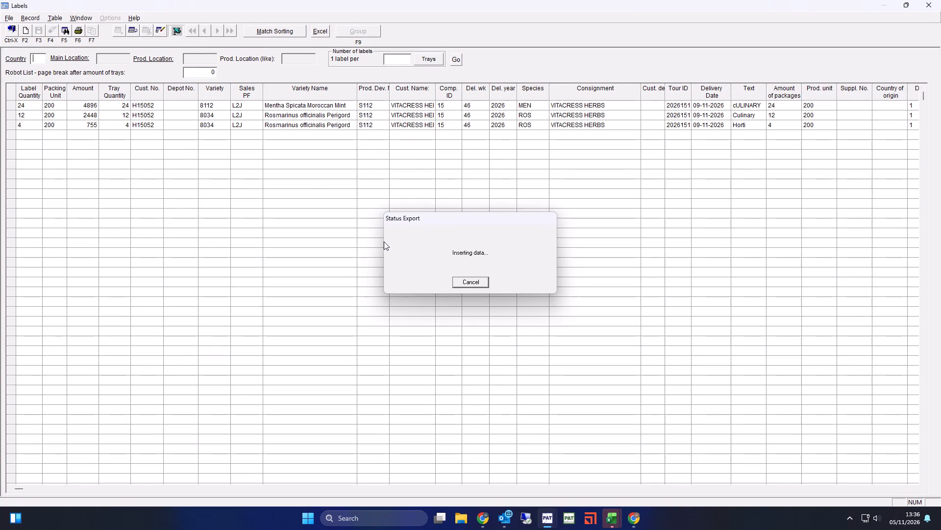
left_click(614, 518)
left_click(763, 460)
left_click(340, 282)
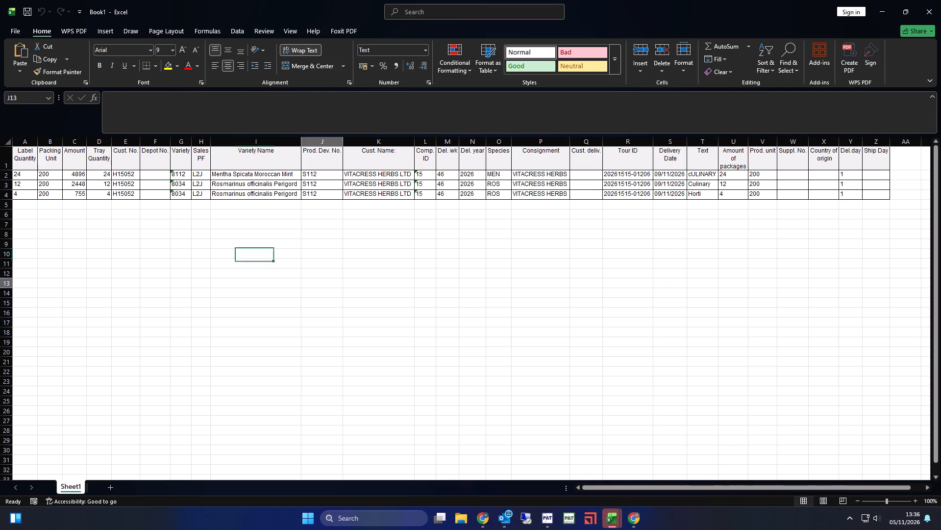
Insert a blank column before Depot No. and move the Variety Name column directly after Variety.
left_click(157, 143)
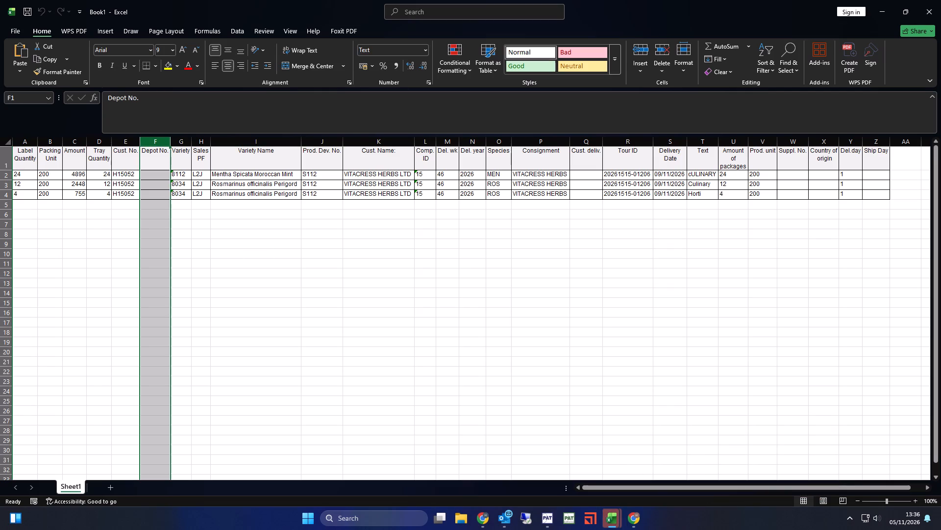
key("ctrl+plus")
left_click(273, 144)
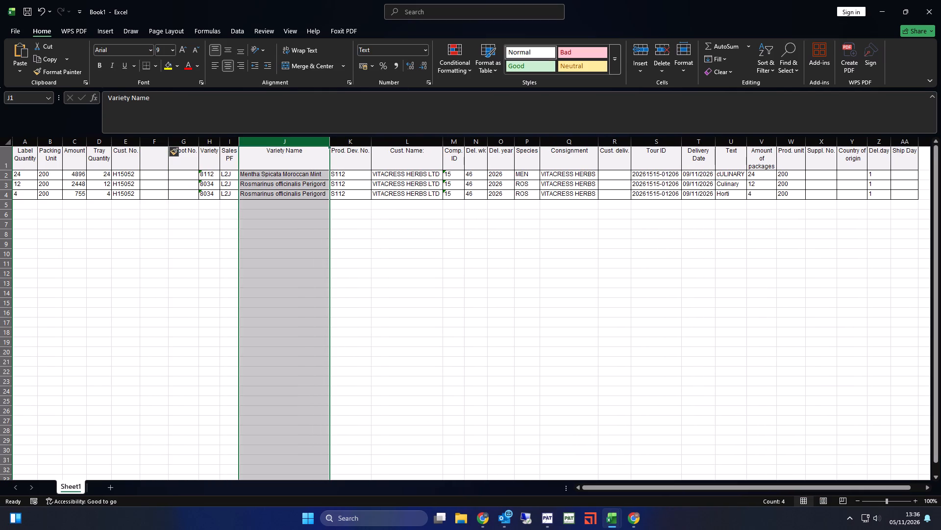
key("ctrl+x")
left_click(232, 143)
key("ctrl+plus")
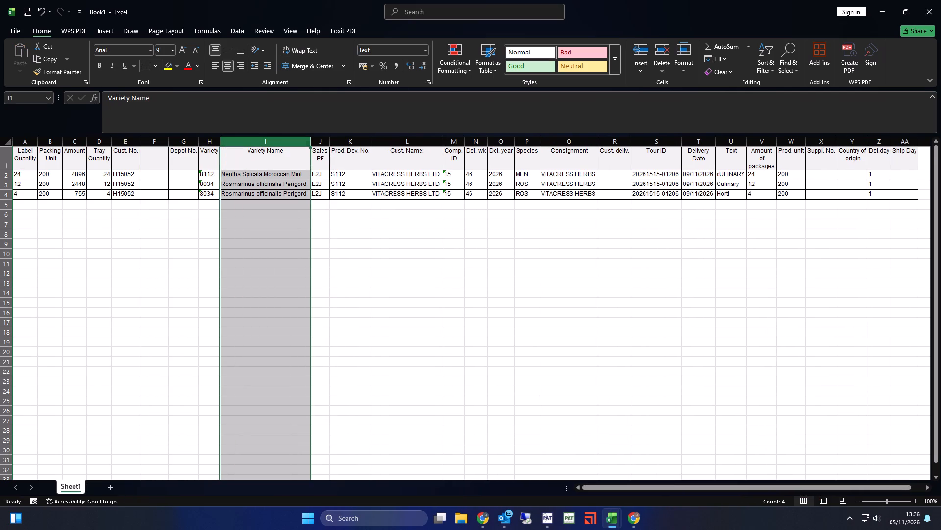
Delete the columns from Sales PF through Species and from Cust. deliv. through Ship Day, keeping Consignment.
left_click_drag(320, 143, 522, 156)
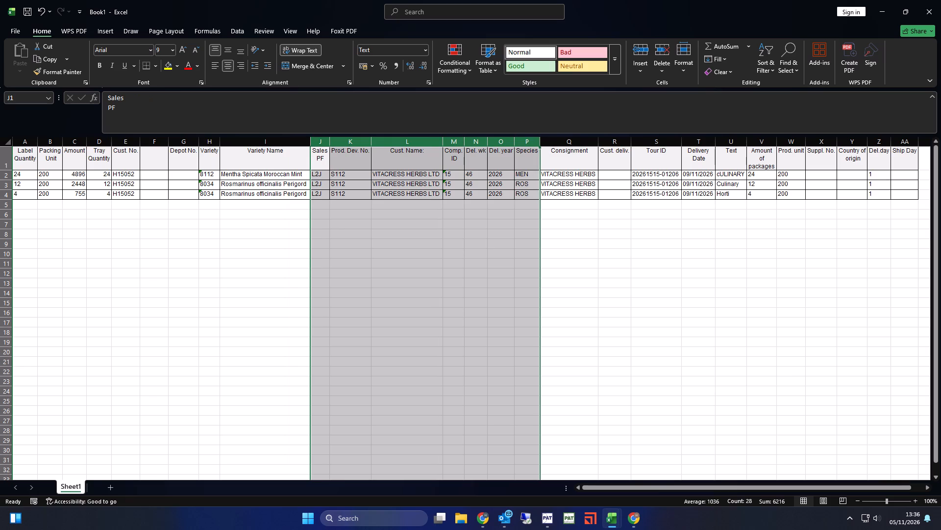
key("ctrl+minus")
left_click(391, 140)
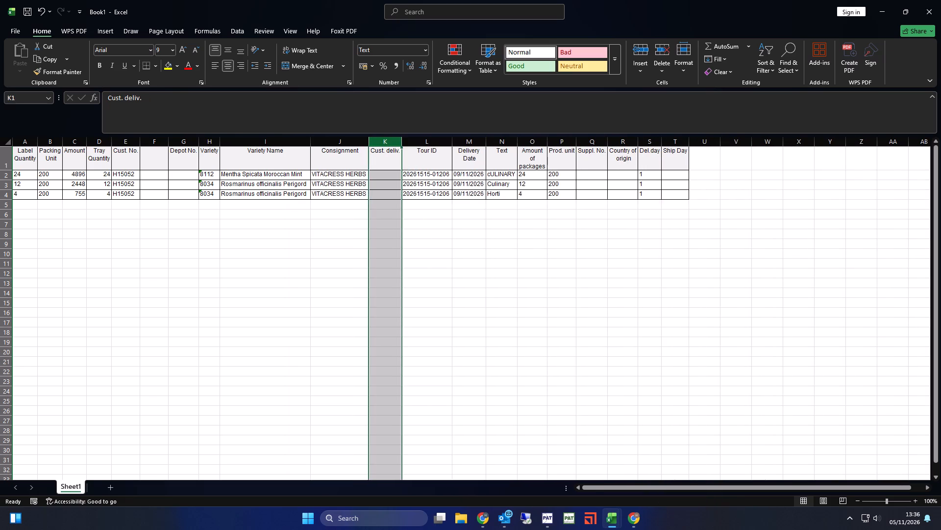
key("ctrl+shift+Right")
key("ctrl+minus")
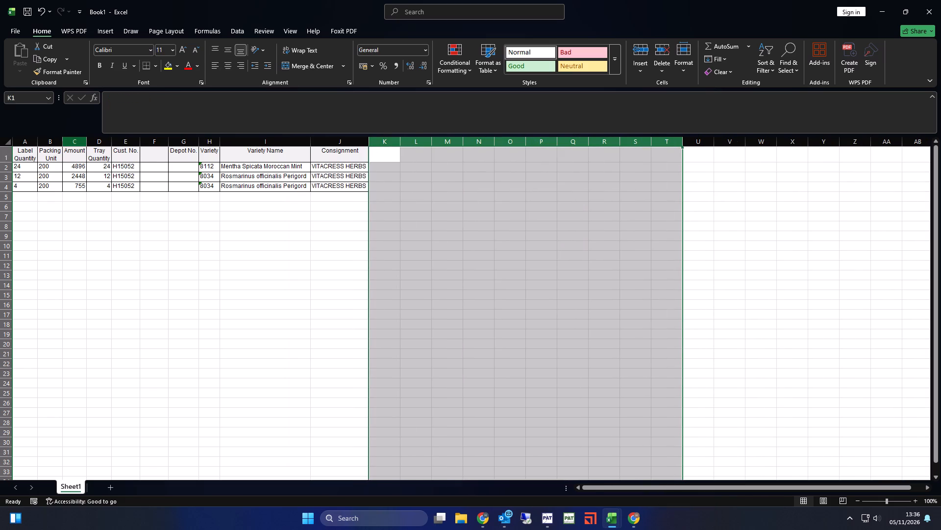
Move the Amount column in front of Consignment and delete the Label Quantity, Packing Unit and Tray Quantity columns.
left_click(75, 141)
key("ctrl+x")
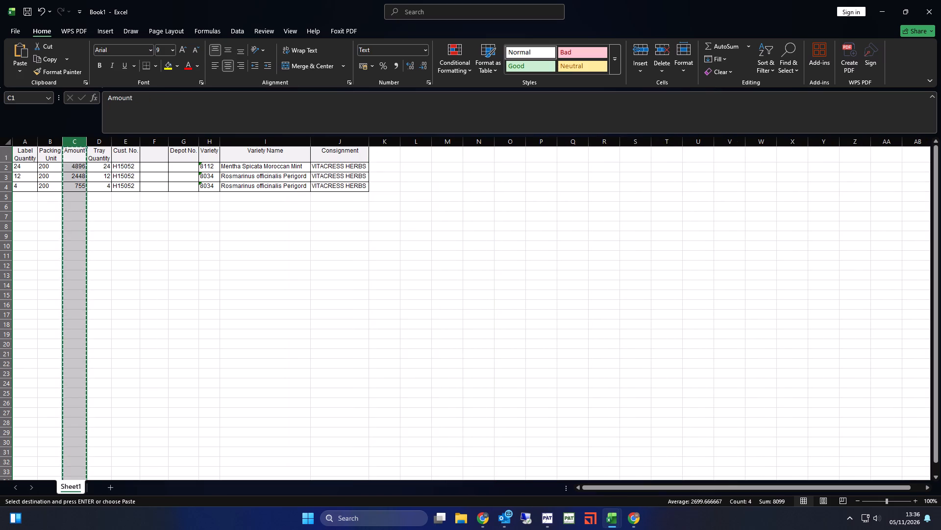
left_click(328, 139)
key("ctrl+plus")
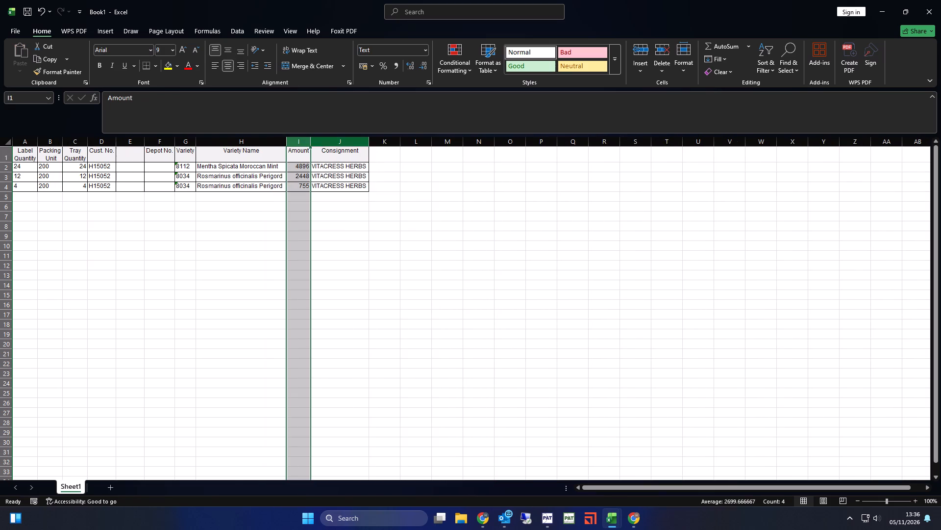
left_click_drag(75, 145, 11, 152)
key("ctrl+minus")
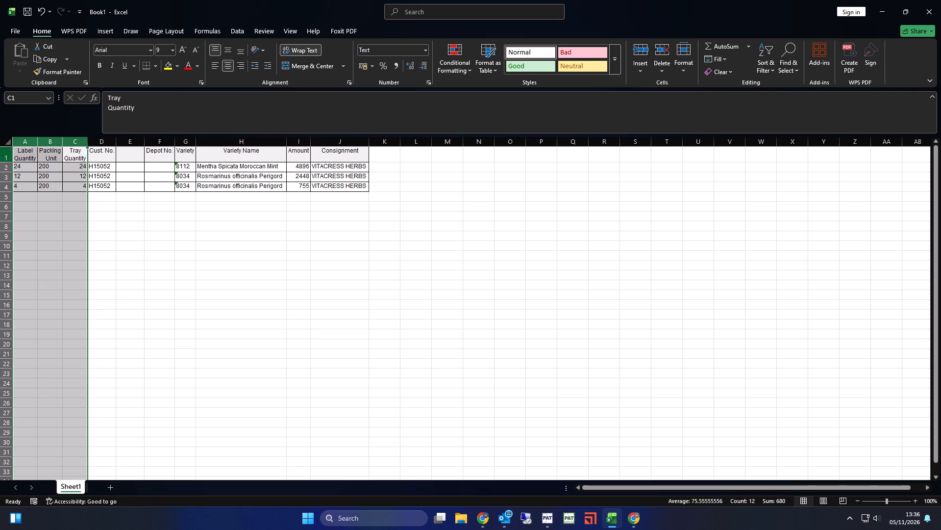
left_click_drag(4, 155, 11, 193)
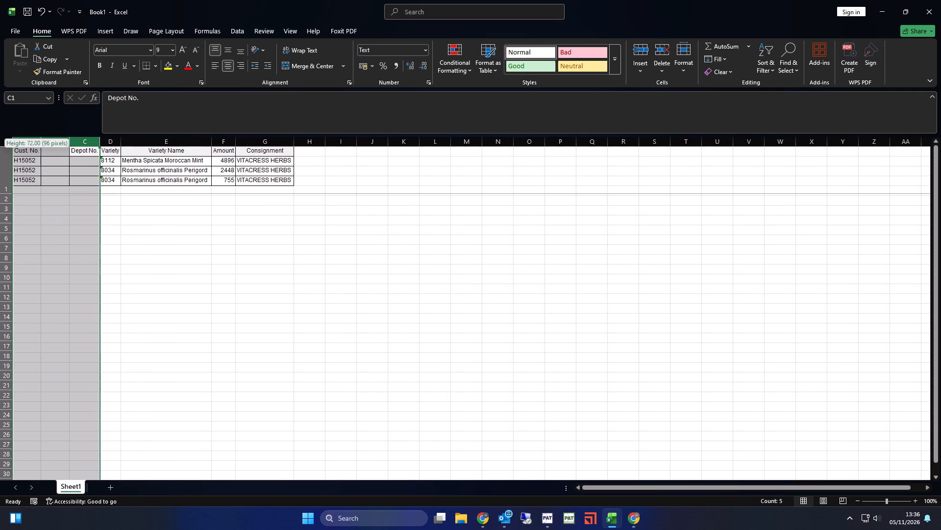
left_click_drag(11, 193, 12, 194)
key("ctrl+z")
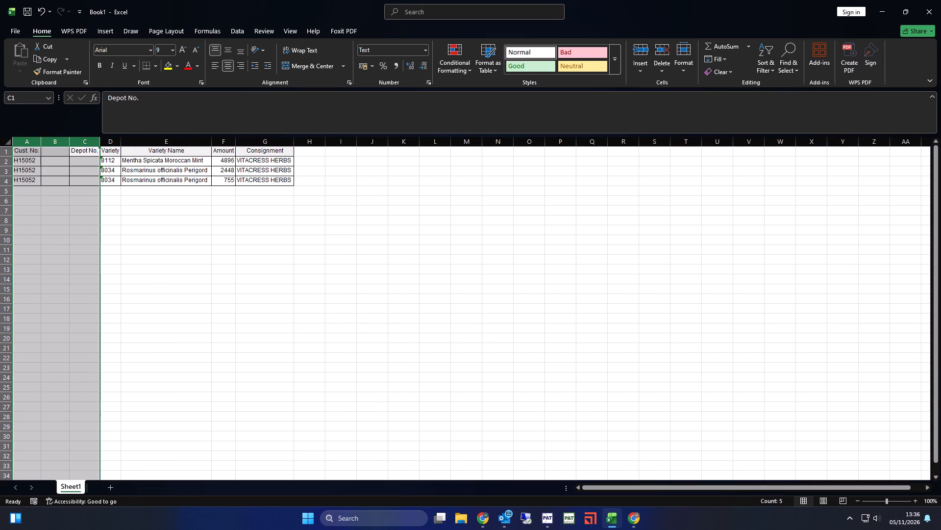
Insert eight blank rows above the header row of the exported list.
left_click_drag(7, 151, 17, 216)
key("ctrl+plus")
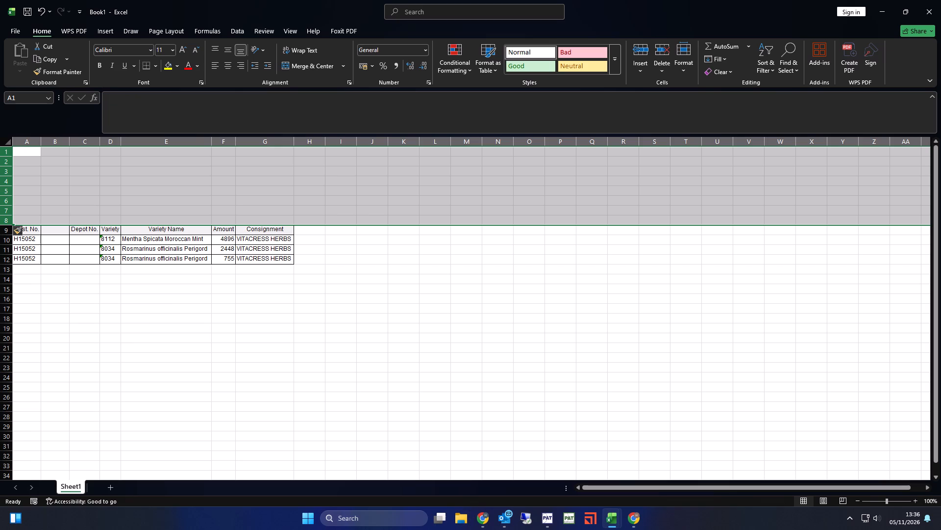
Open the workbook Robot VHB Friday Week 45-2026 from the VHB folder inside the 2026 Robots folder.
key("super+e")
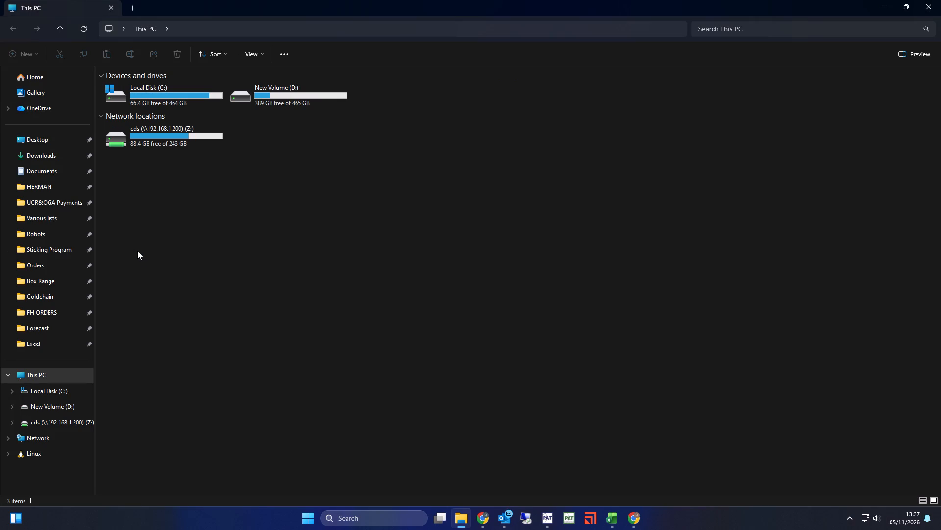
left_click(50, 188)
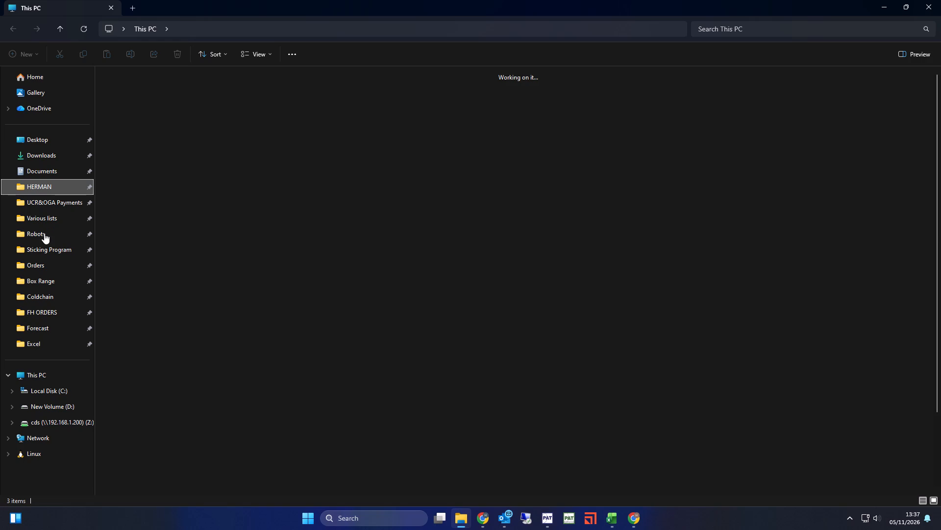
left_click(44, 233)
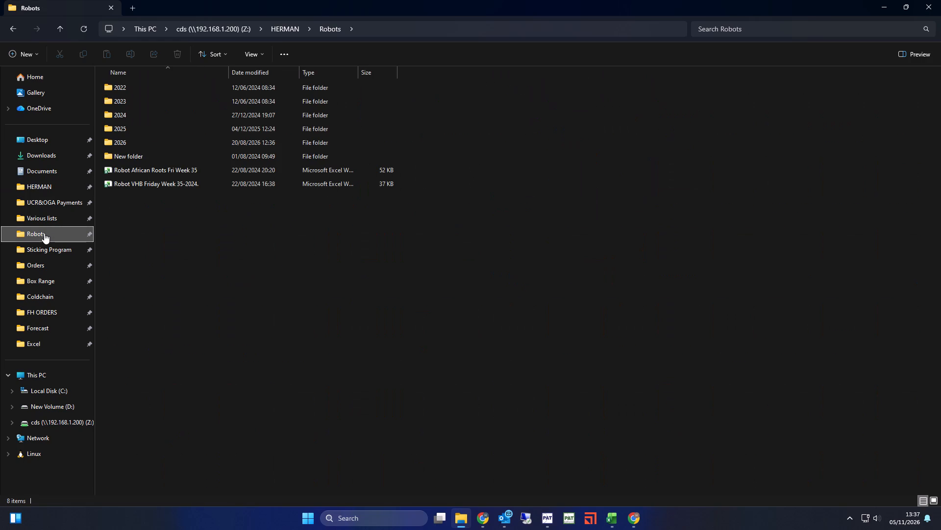
double_click(142, 139)
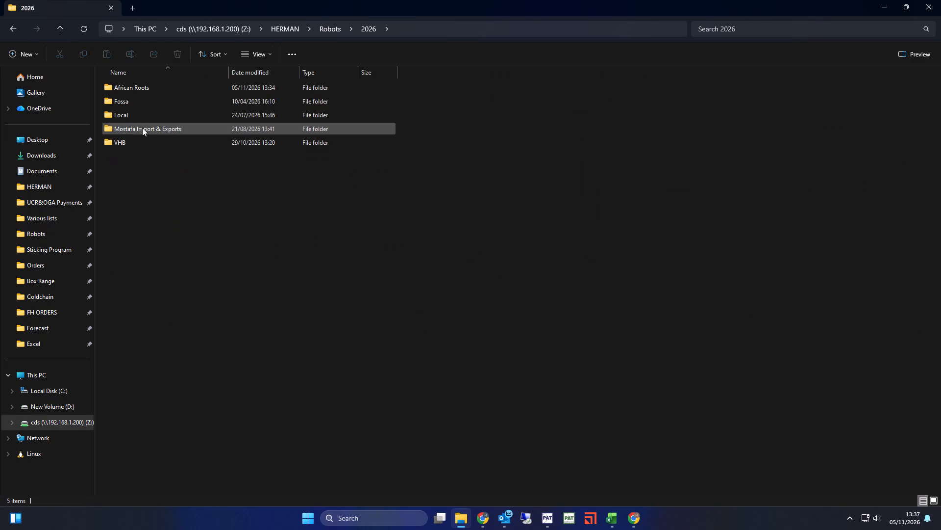
double_click(141, 145)
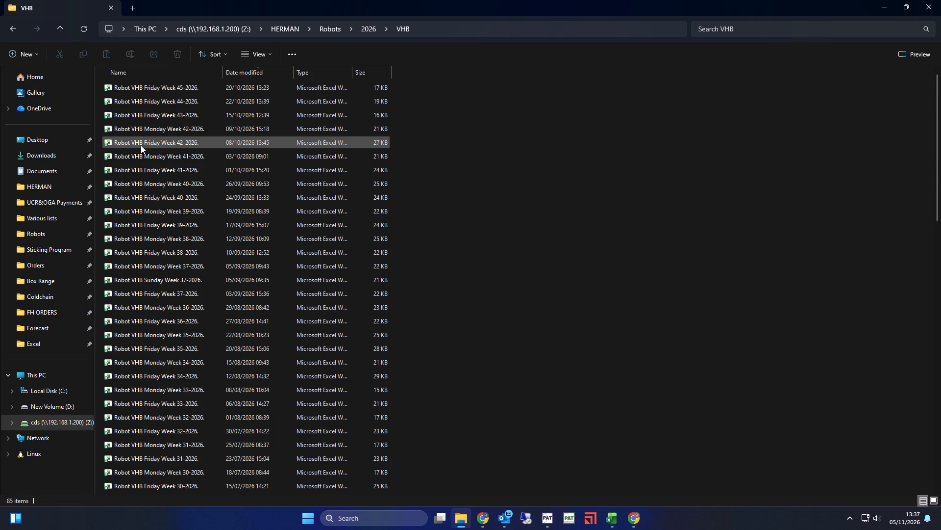
left_click(185, 89)
key("Return")
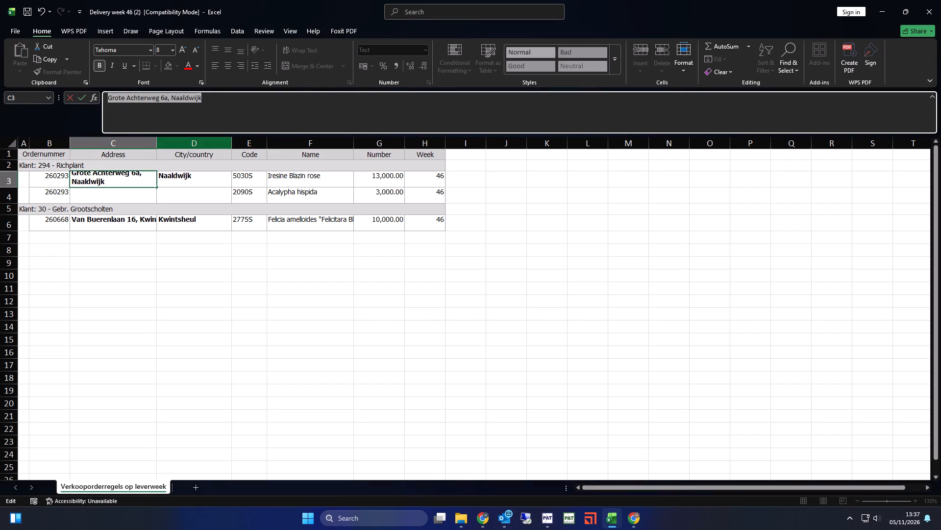
Enable editing in the Week 45 VHB workbook and save it under the name Robot VHB Friday Week 46-2026.
left_click(319, 292)
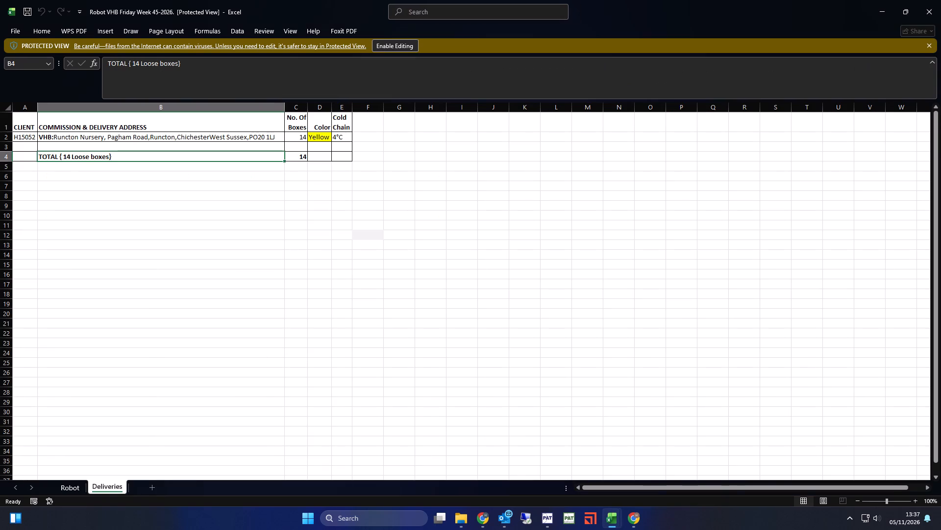
left_click(401, 44)
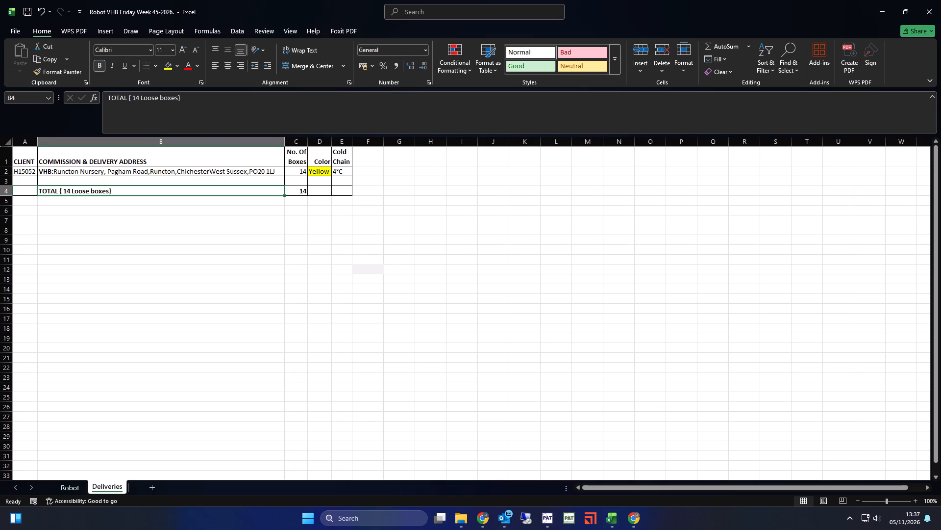
left_click(299, 271)
key("F12")
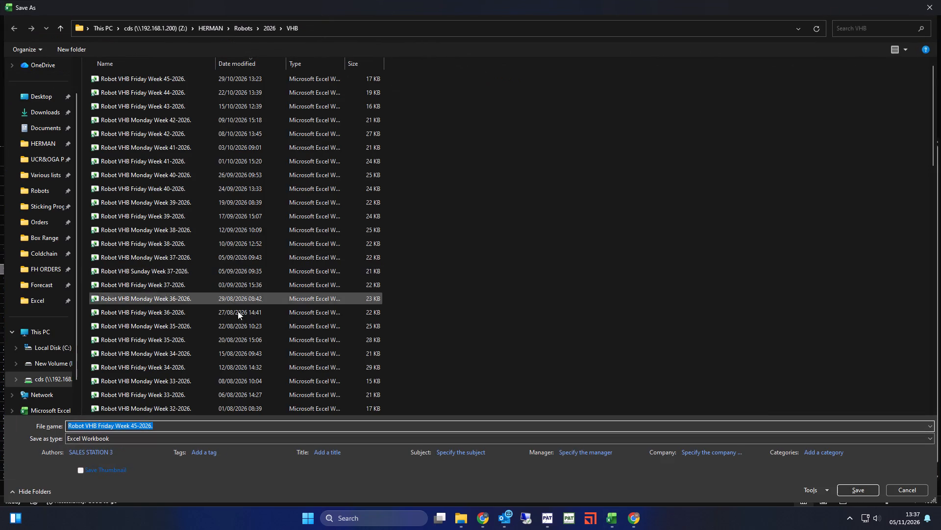
double_click(134, 425)
type("46")
key("Return")
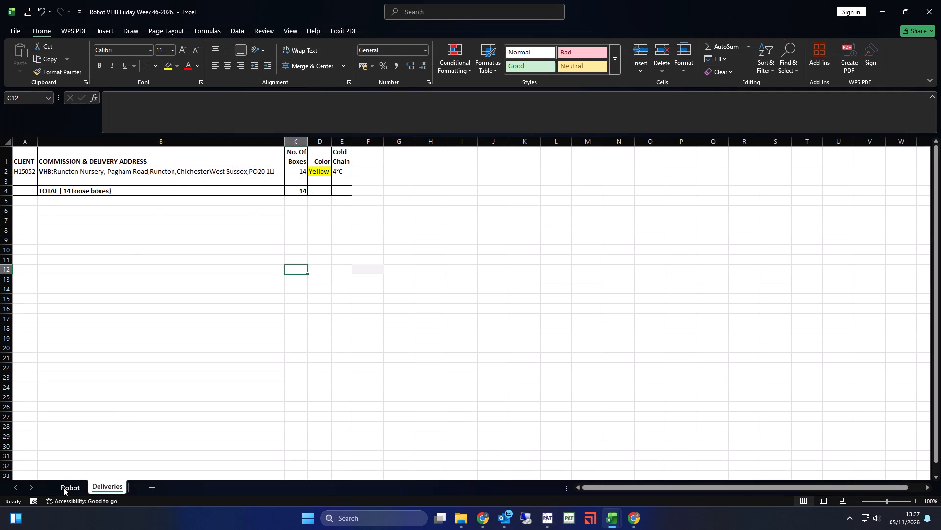
On the Robot sheet, delete every row from row 7 down, keeping only the first box block.
left_click(63, 487)
scroll(107, 408, "up", 3)
left_click_drag(937, 400, 940, 167)
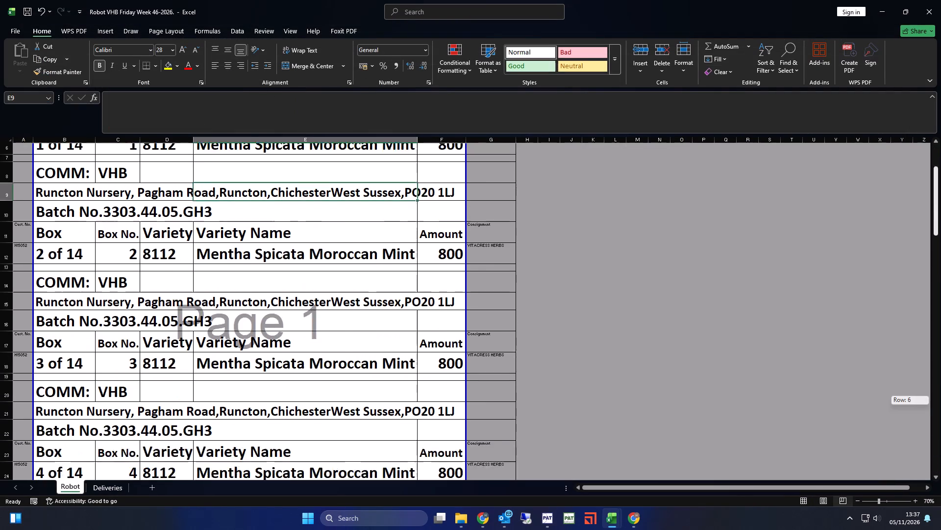
left_click_drag(940, 167, 940, 146)
left_click(8, 256)
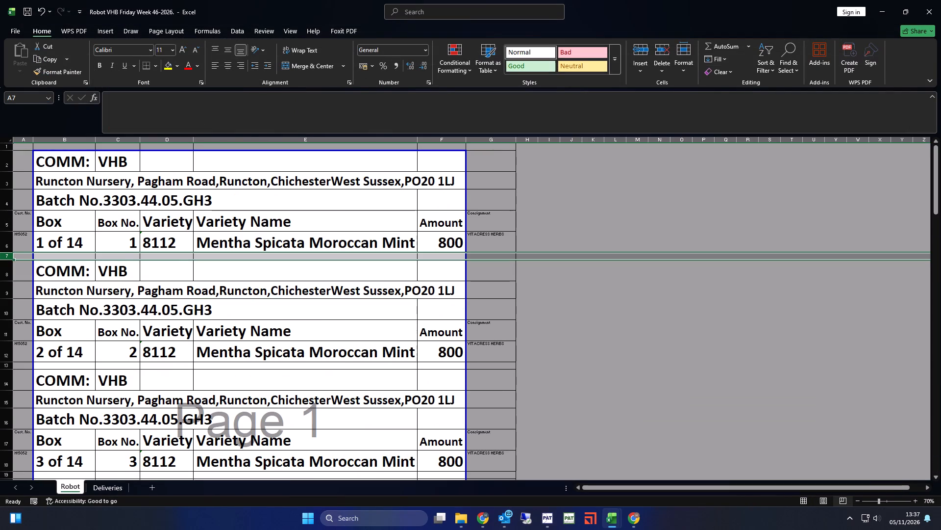
key("ctrl+shift+Down")
key("ctrl+shift+Down")
key("ctrl+shift+Down")
key("ctrl+shift+Down")
key("ctrl+shift+Down")
key("ctrl+shift+Down")
key("ctrl+shift+Down")
key("ctrl+shift+Down")
key("ctrl+shift+Down")
key("ctrl+shift+Down")
key("ctrl+shift+Down")
key("ctrl+shift+Down")
key("ctrl+shift+Down")
key("ctrl+shift+Down")
key("ctrl+shift+Down")
key("ctrl+shift+Down")
key("ctrl+shift+Down")
key("ctrl+shift+Down")
key("ctrl+shift+Down")
key("ctrl+shift+Down")
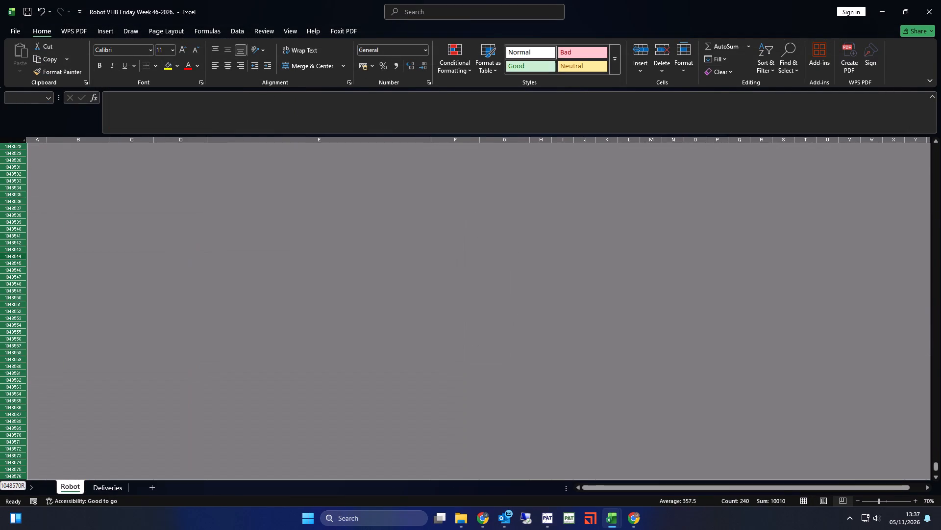
key("ctrl+minus")
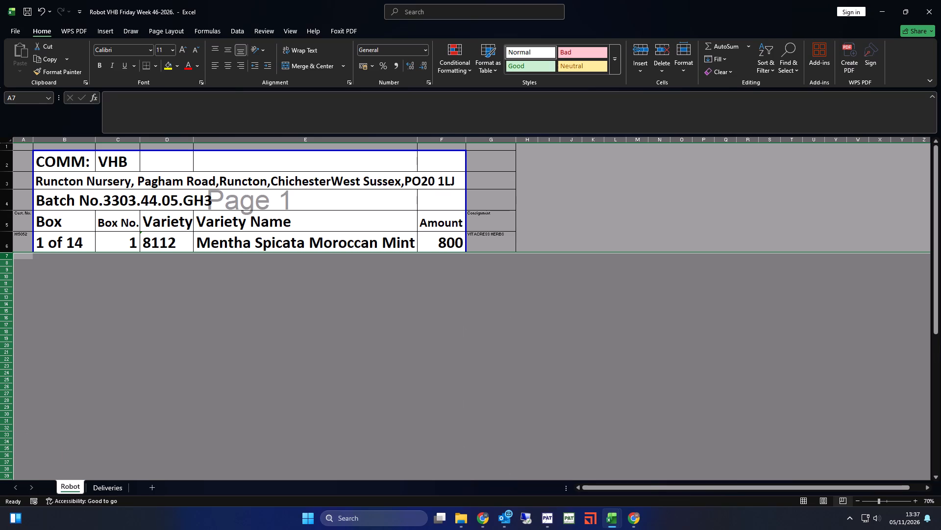
Switch the Robot sheet from page break preview to Normal view.
left_click(802, 502)
scroll(240, 335, "up", 9)
left_click(249, 356)
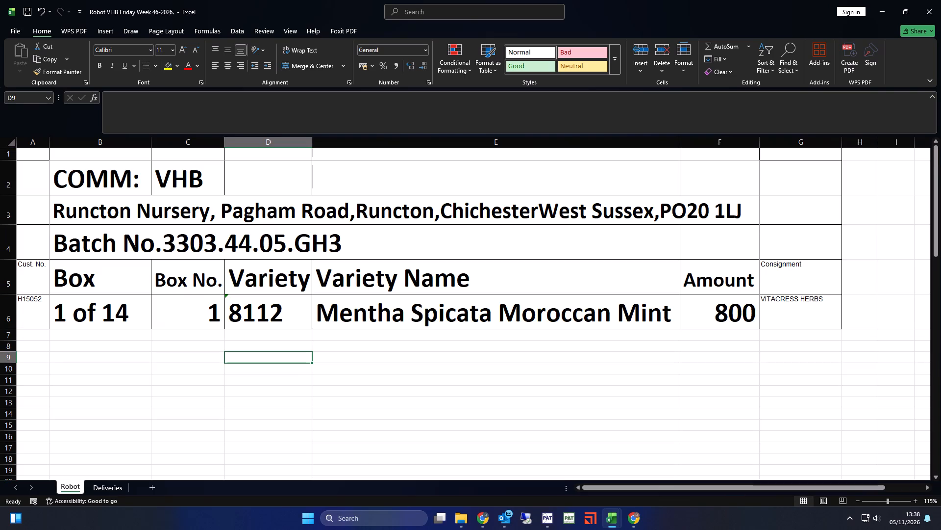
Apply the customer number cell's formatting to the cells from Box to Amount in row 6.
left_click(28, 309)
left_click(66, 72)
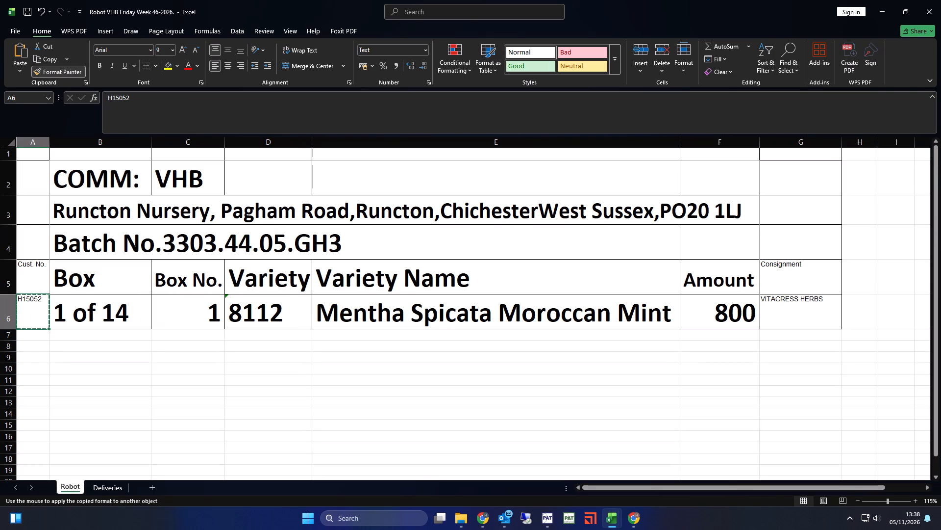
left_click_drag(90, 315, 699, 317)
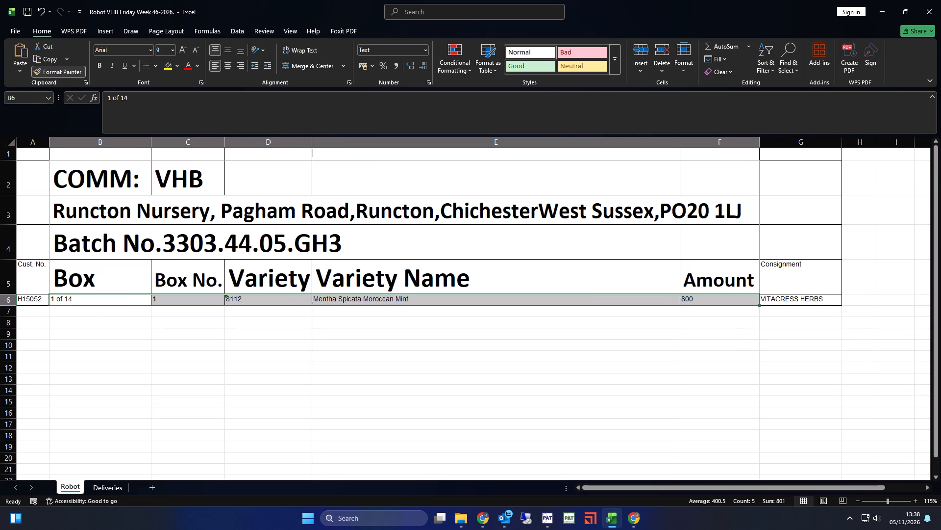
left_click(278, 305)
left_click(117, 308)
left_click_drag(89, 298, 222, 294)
Delete the old Mentha Spicata Moroccan Mint row beneath the Robot sheet's column headings.
left_click(11, 301)
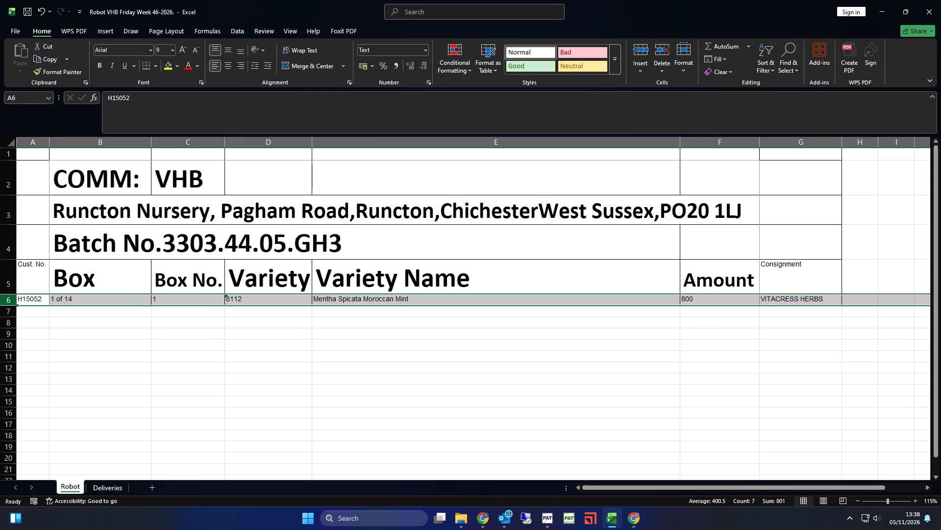
key("ctrl+minus")
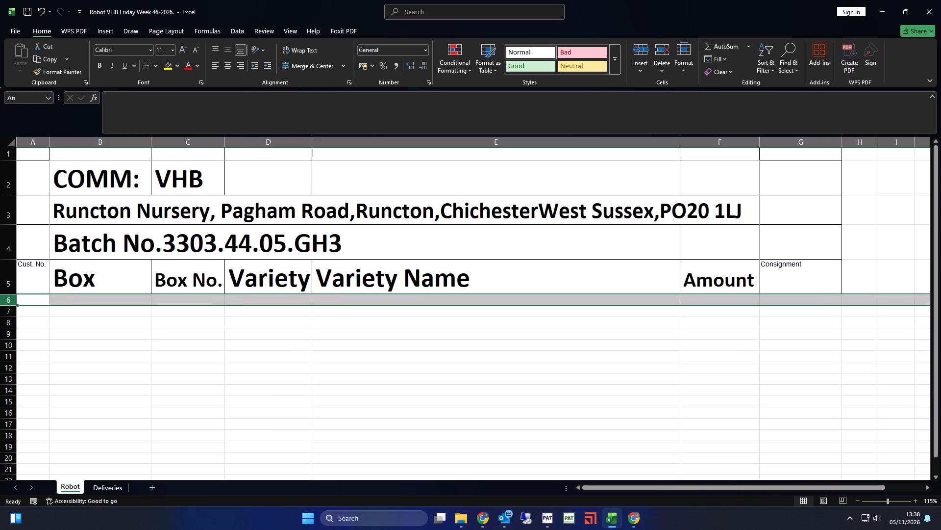
Close the Delivery week 46 (2) workbook without saving its changes.
key("alt+Tab")
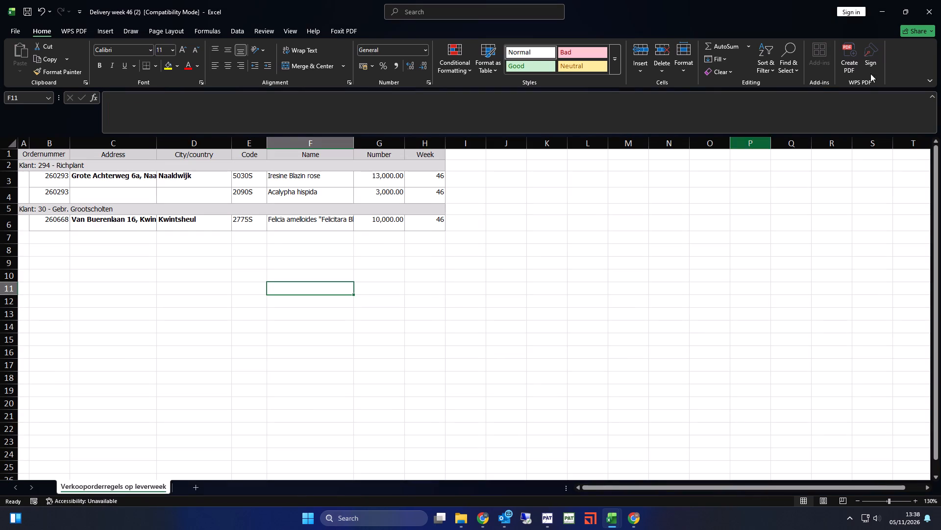
left_click(933, 12)
left_click(477, 274)
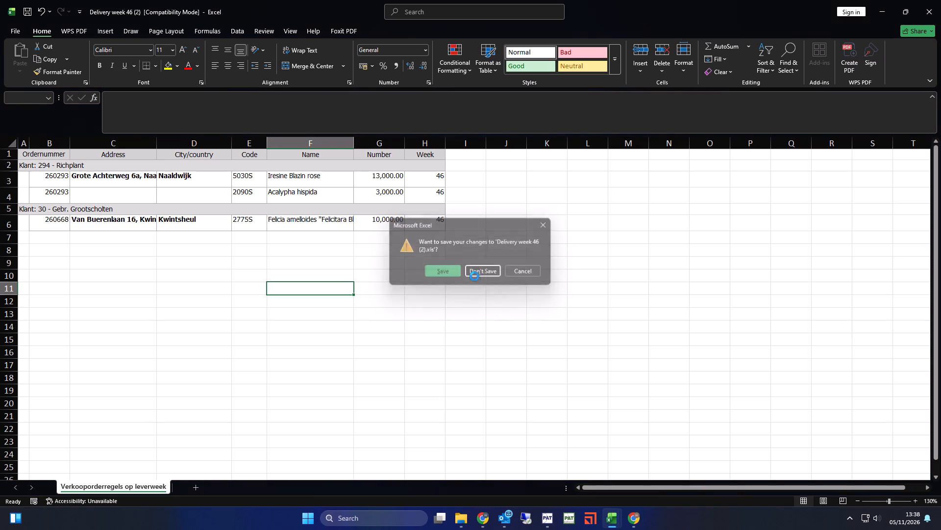
Copy the three H15052 variety rows from Book1 into the Robot sheet, starting at row 6 below the headings.
key("alt+Tab")
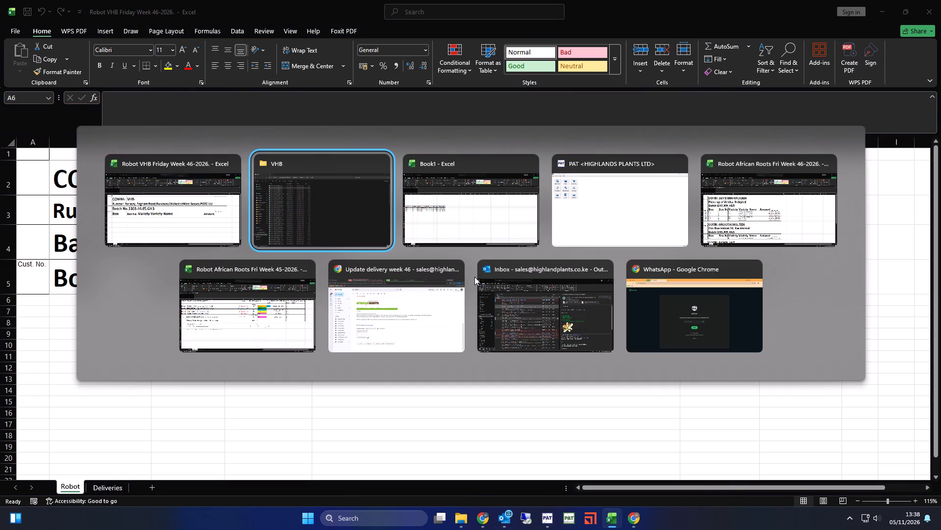
key("alt+Tab")
left_click(223, 276)
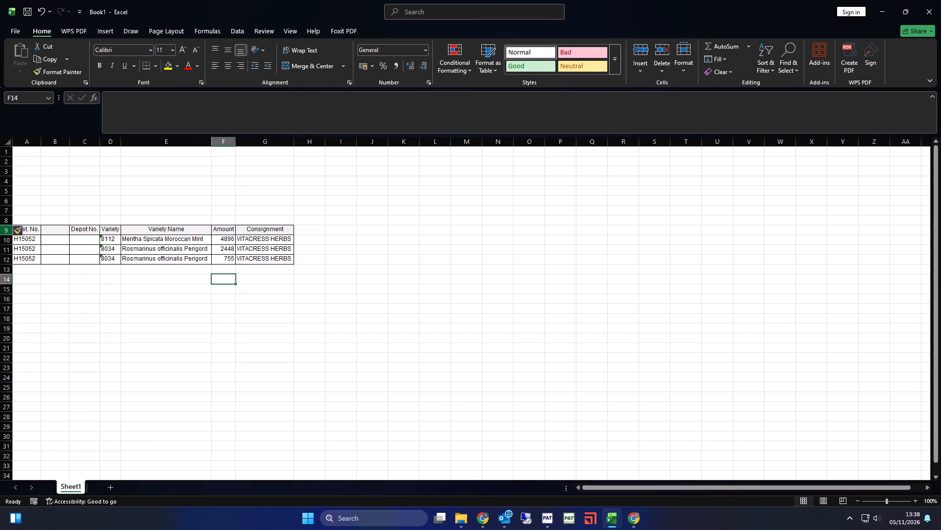
left_click(5, 230)
left_click_drag(6, 239, 11, 255)
key("ctrl+c")
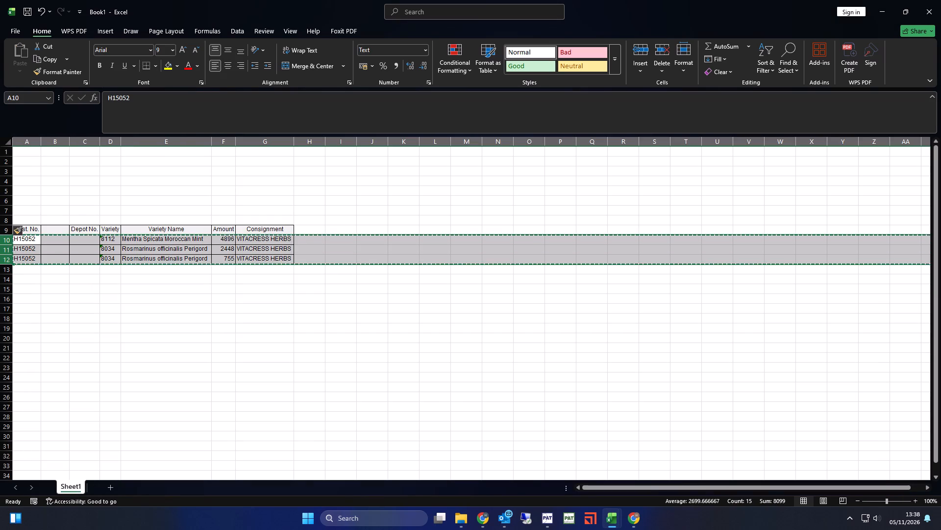
key("alt+Tab")
left_click(9, 301)
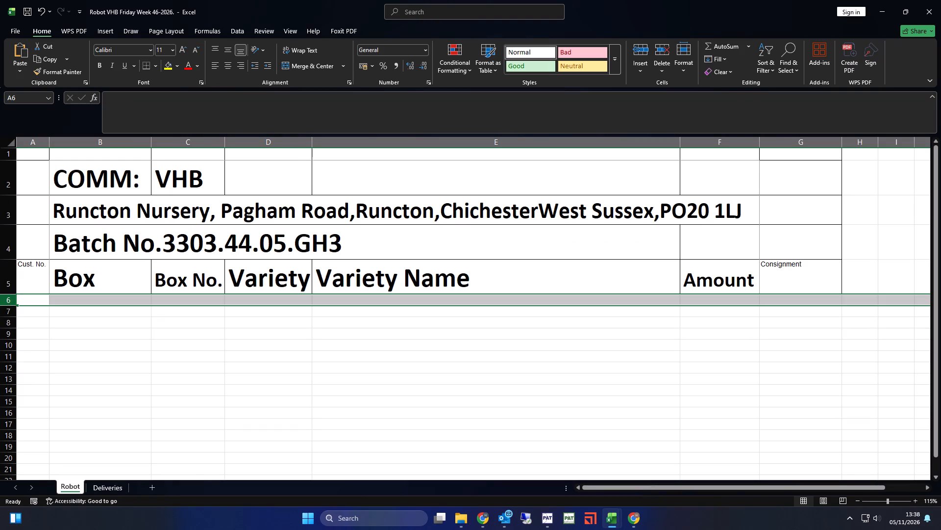
key("ctrl+v")
left_click(483, 277)
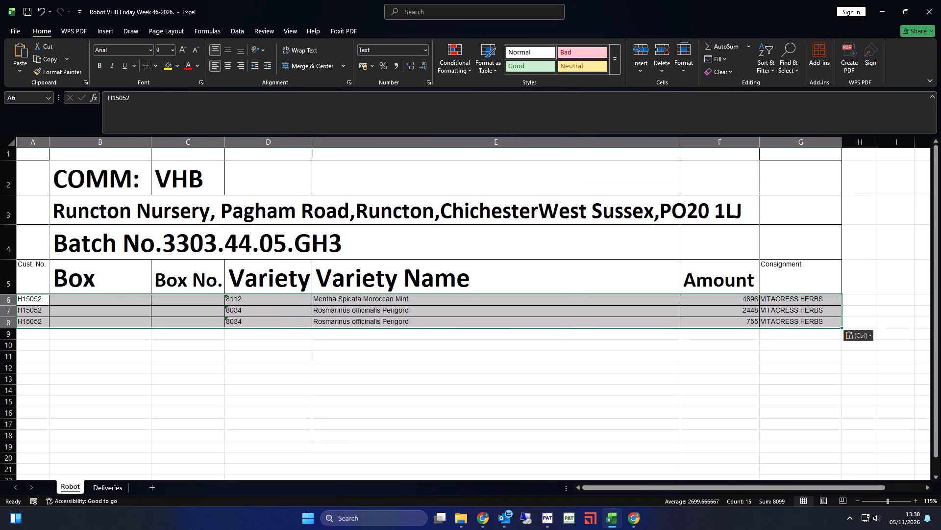
Close the Book1 export workbook without saving it.
key("alt+Tab")
left_click(935, 0)
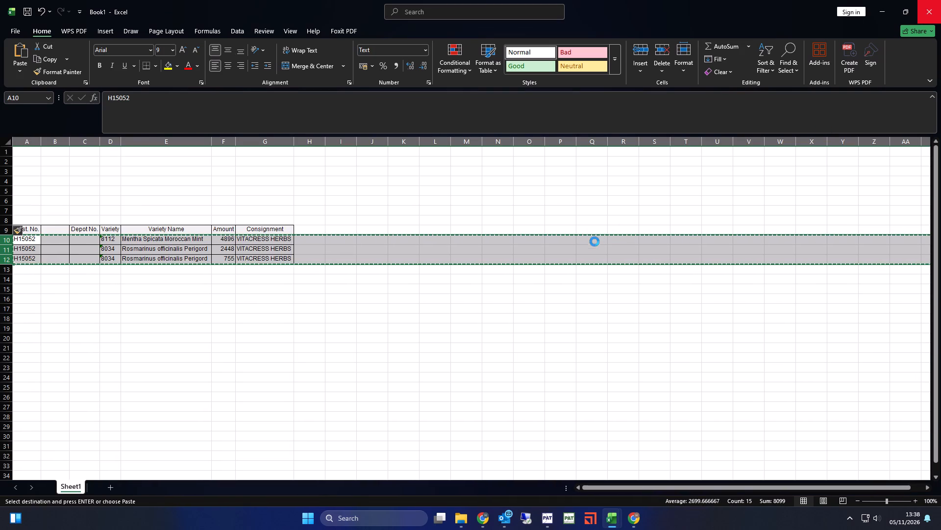
left_click(481, 273)
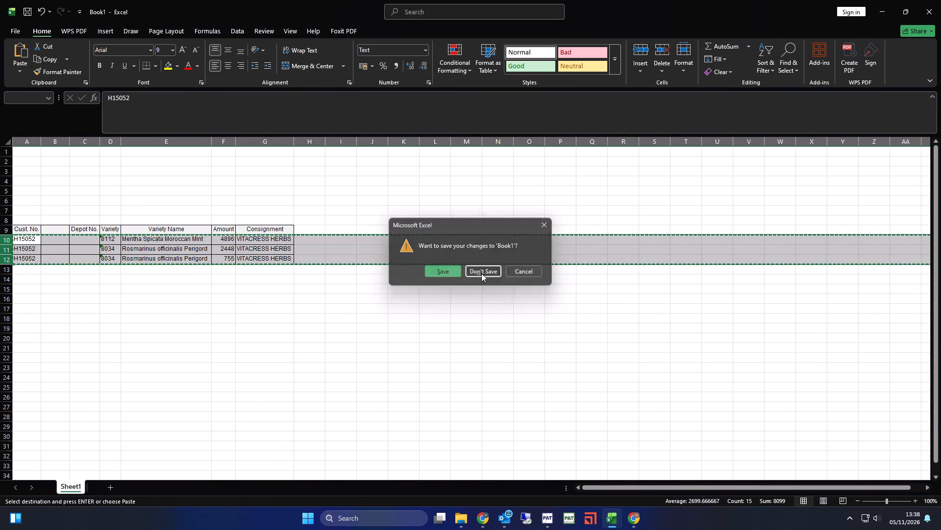
left_click(488, 305)
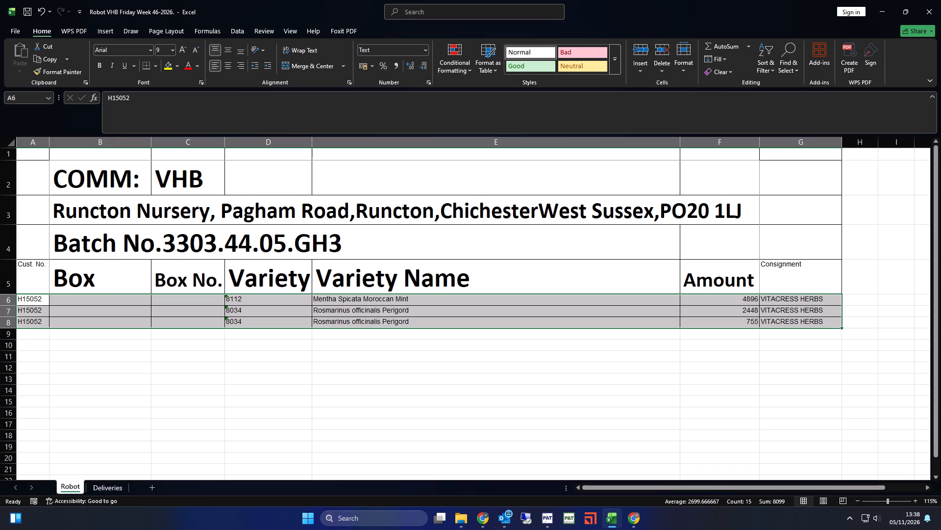
Save the Robot VHB Friday Week 46-2026 workbook.
left_click(479, 356)
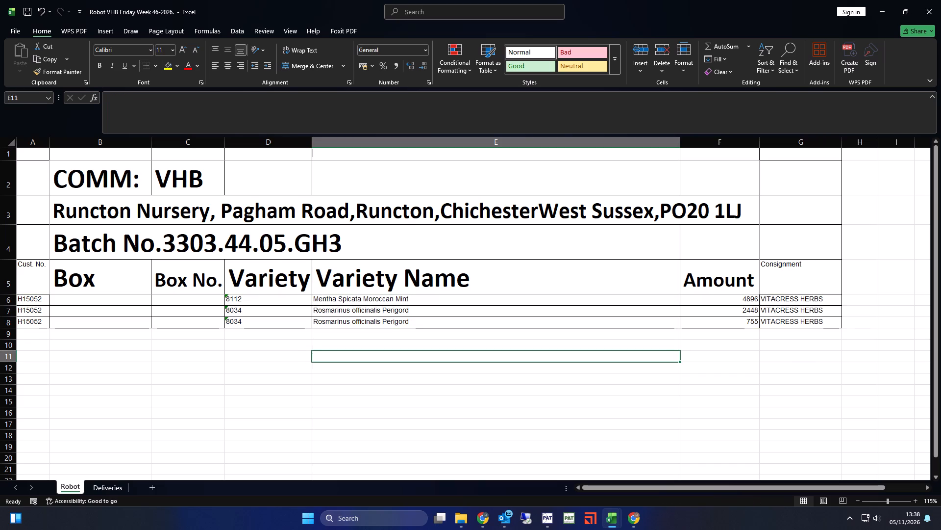
left_click(529, 325)
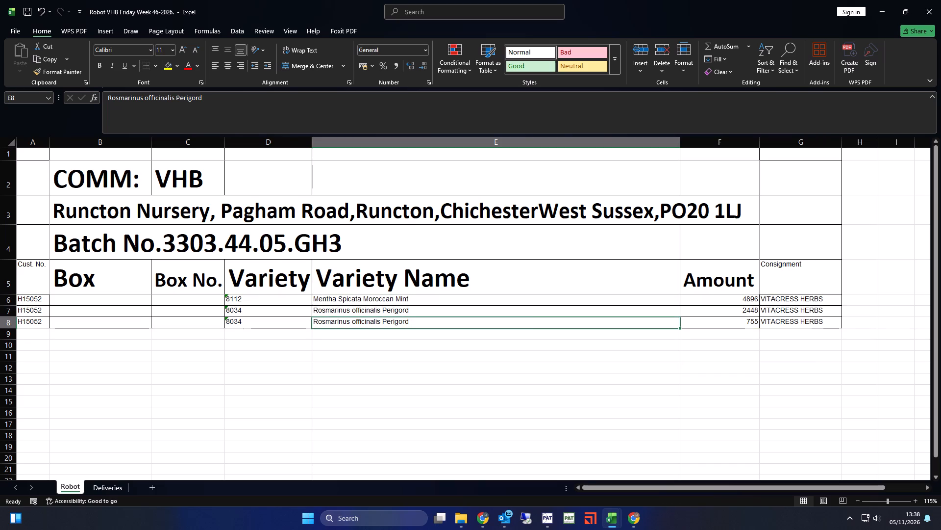
key("ctrl+s")
left_click(504, 292)
key("ctrl+s")
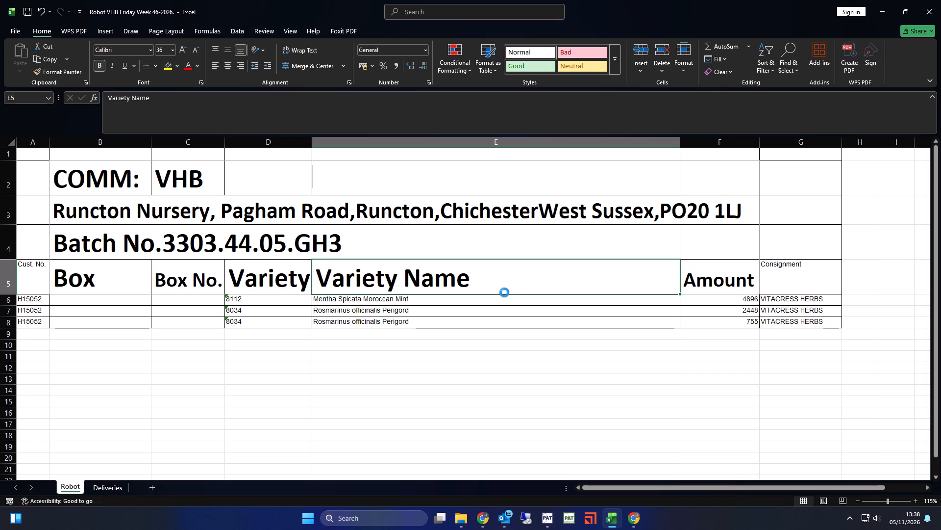
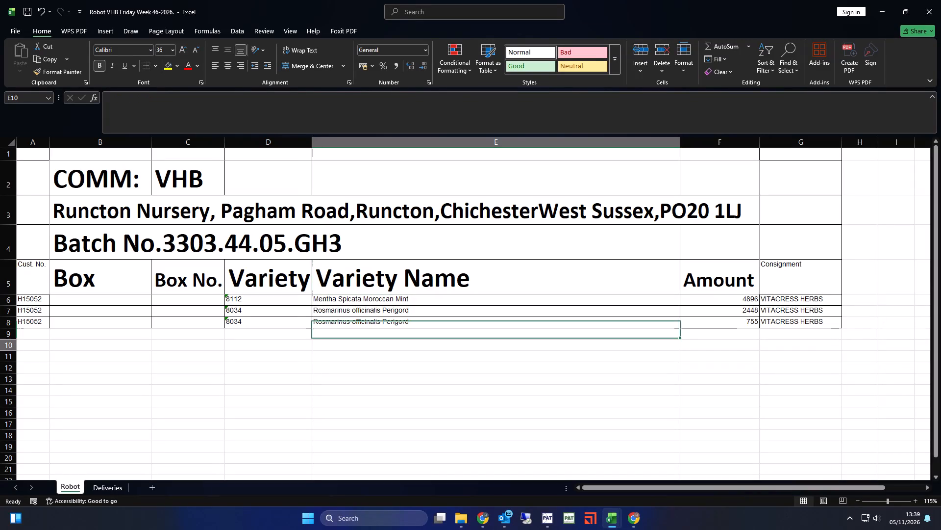
Save the Robot VHB Friday Week 46-2026 workbook again.
key("ctrl+s")
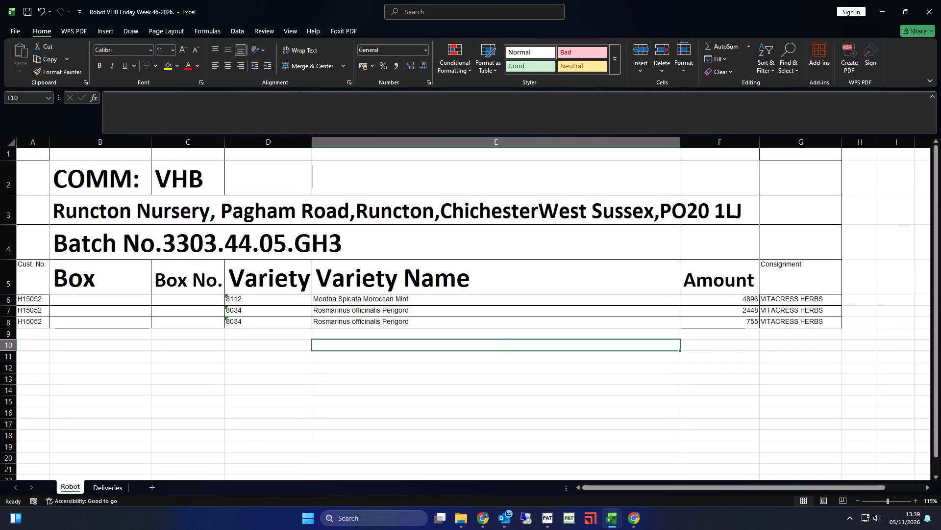
left_click(353, 376)
key("ctrl+s")
Update the batch number above the Robot sheet's headings to Batch No.3303.45.05.GH3 and save the workbook.
left_click(87, 239)
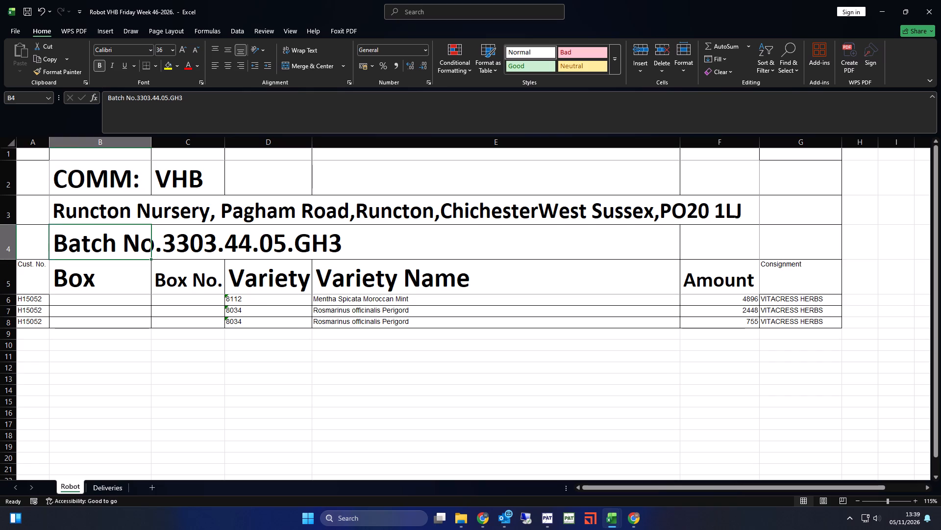
left_click(159, 99)
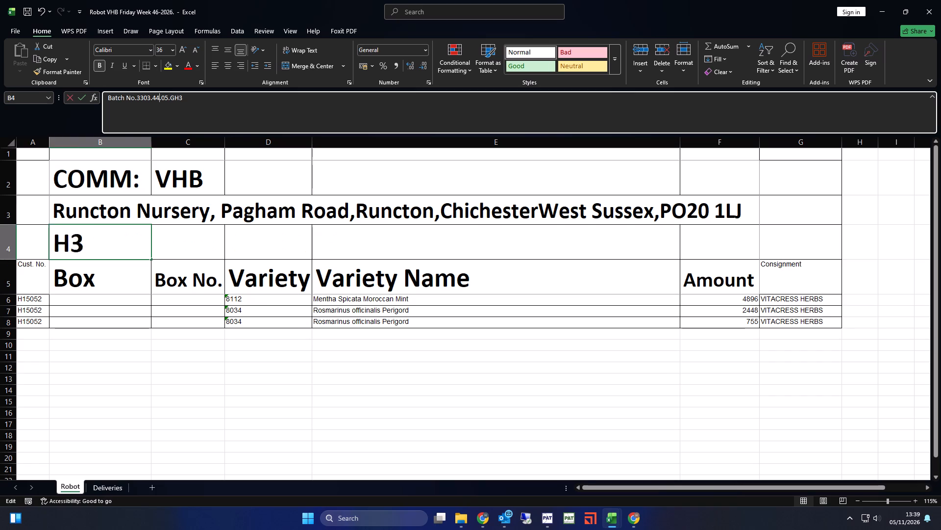
key("BackSpace")
key("5")
key("Return")
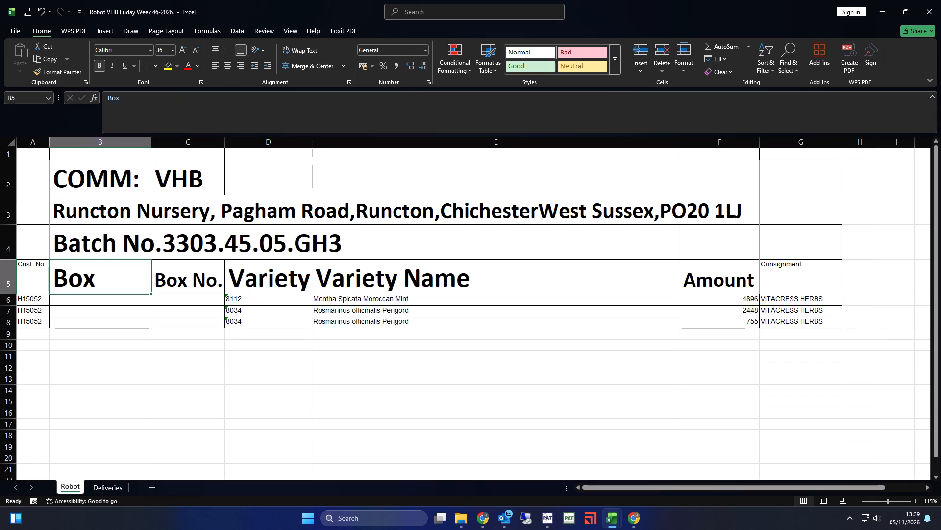
left_click(350, 395)
key("ctrl+s")
left_click(307, 376)
key("ctrl+s")
Auto-fit the CLIENT column on the Deliveries sheet, save the workbook, and return to the Robot sheet.
left_click(111, 492)
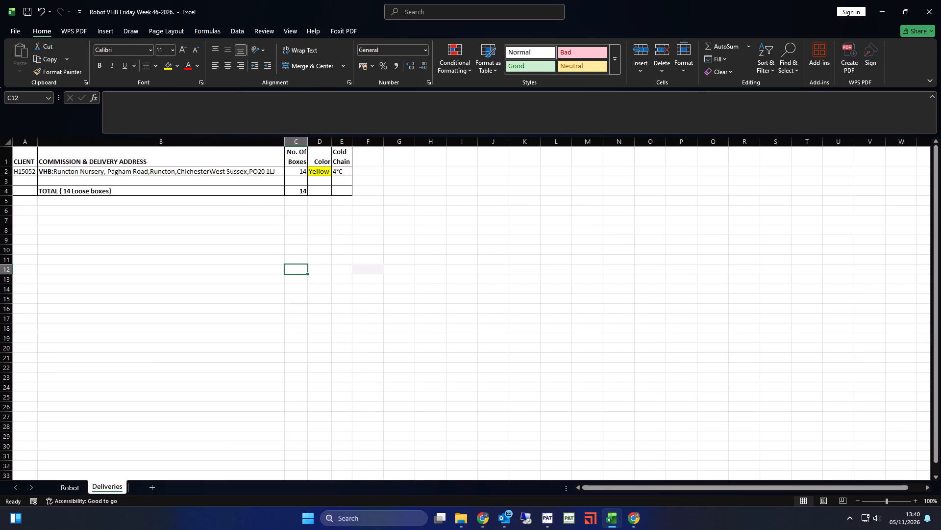
left_click(193, 365)
double_click(36, 142)
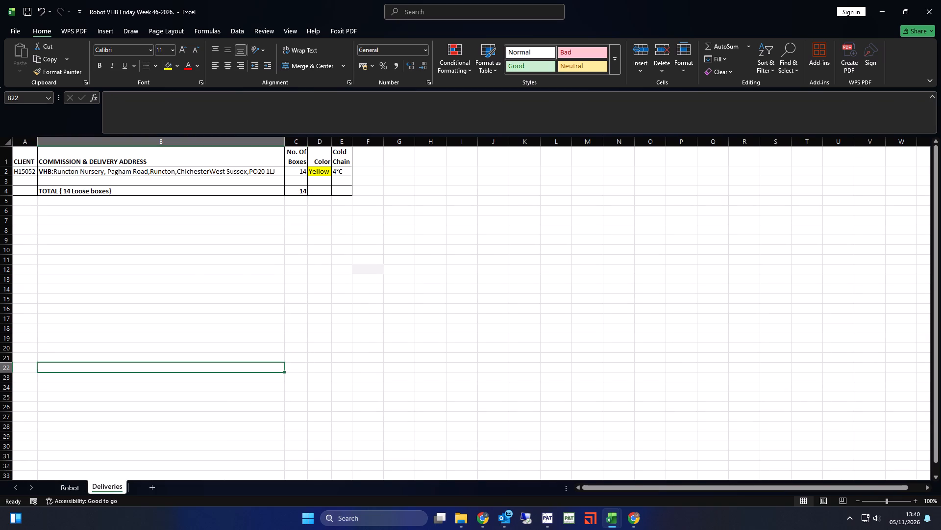
left_click(212, 256)
left_click(226, 316)
key("ctrl+s")
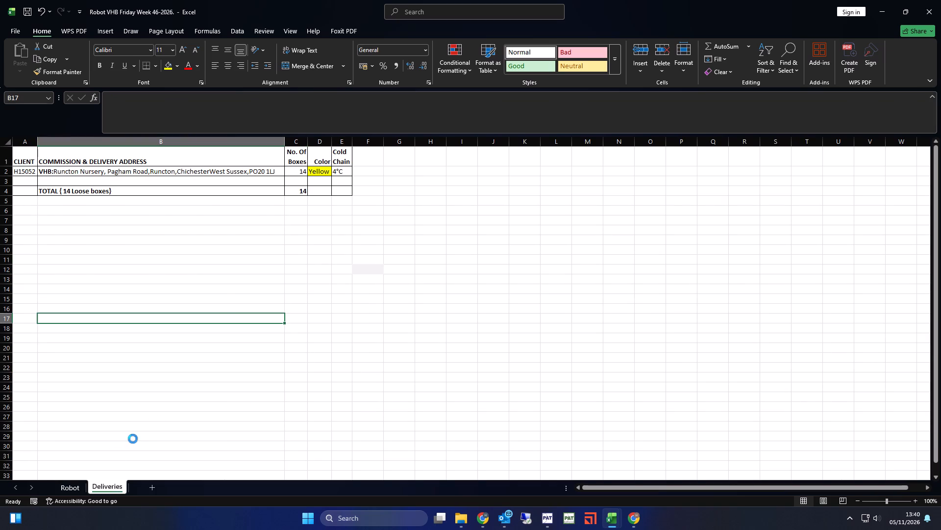
left_click(78, 485)
left_click(236, 334)
key("ctrl+s")
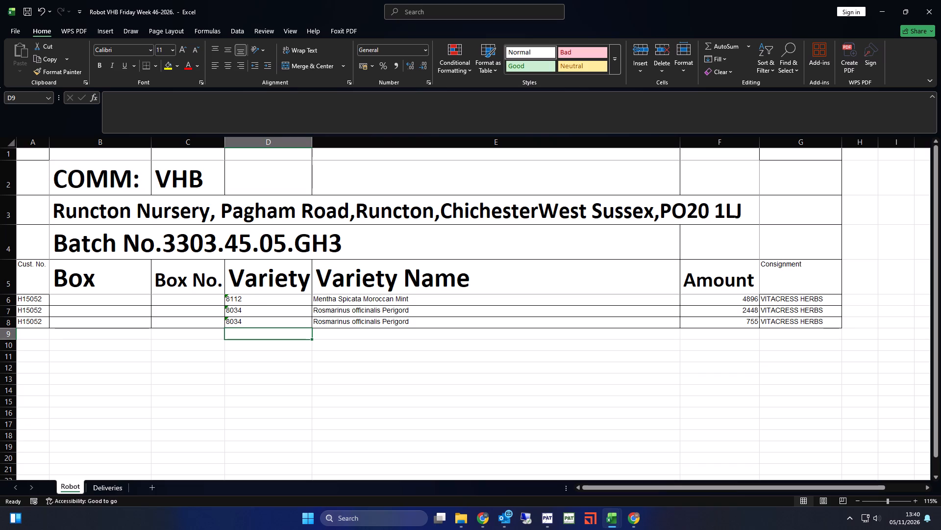
Split the Mentha Spicata Moroccan Mint row into six rows of 800 and a last row of 96, and save.
left_click(740, 300)
type("800")
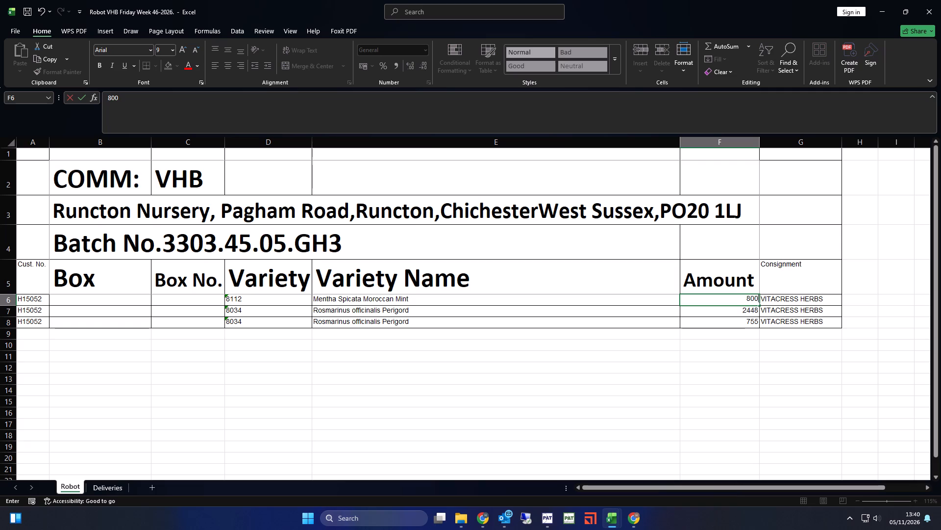
left_click(7, 298)
key("ctrl+c")
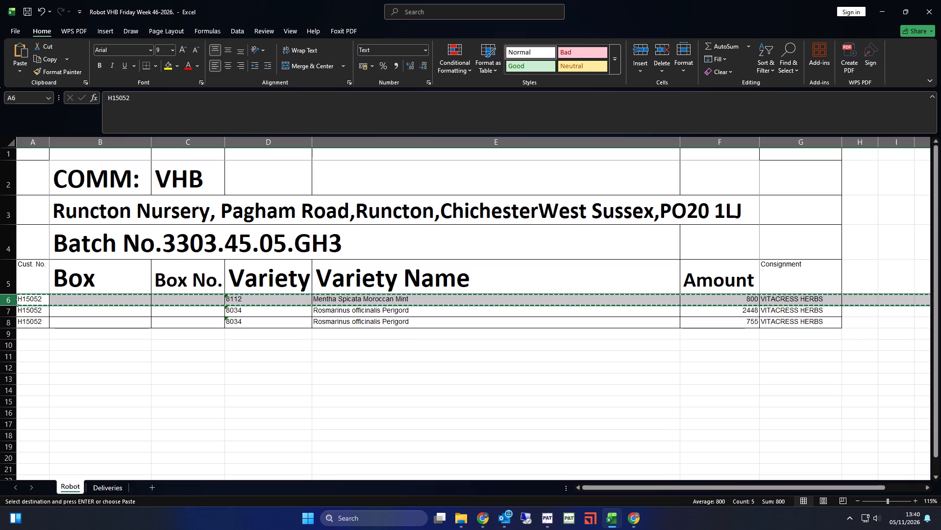
left_click_drag(11, 299, 13, 344)
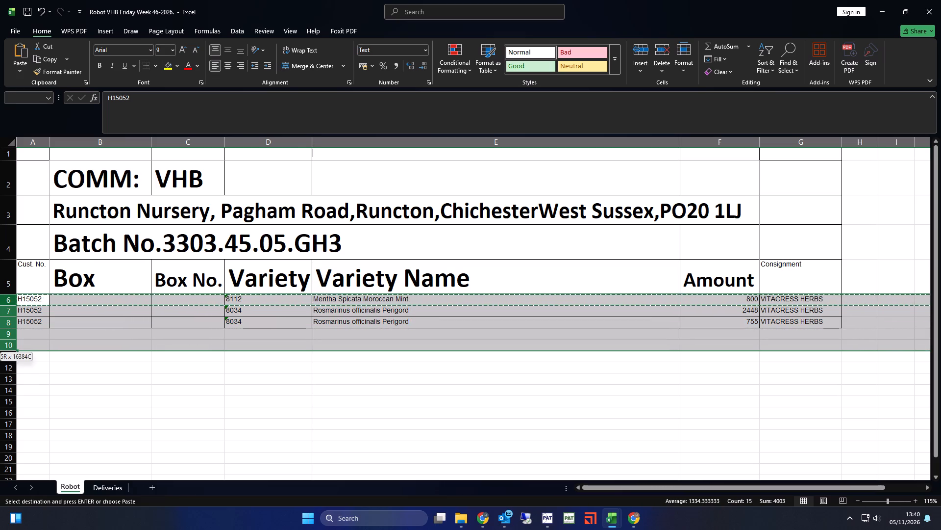
left_click_drag(13, 344, 16, 357)
key("ctrl+plus")
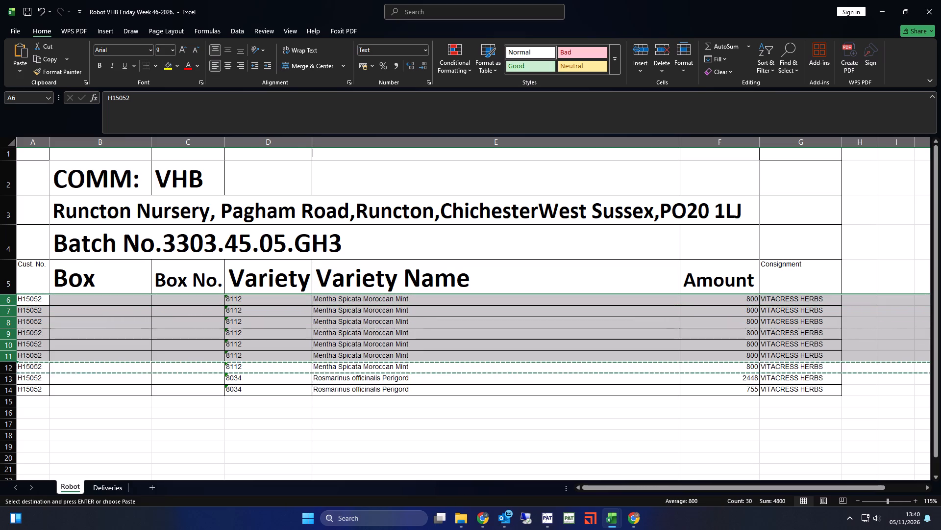
left_click(749, 368)
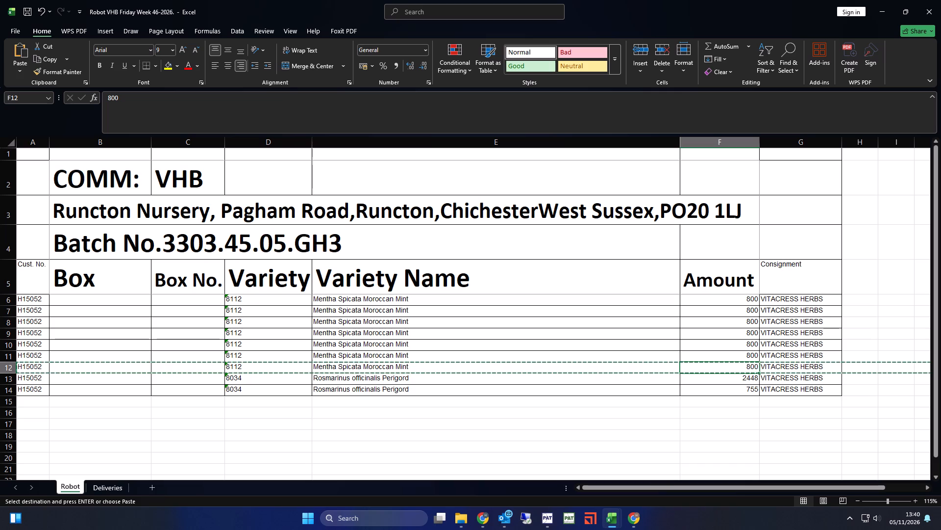
type("96")
key("Return")
key("ctrl+s")
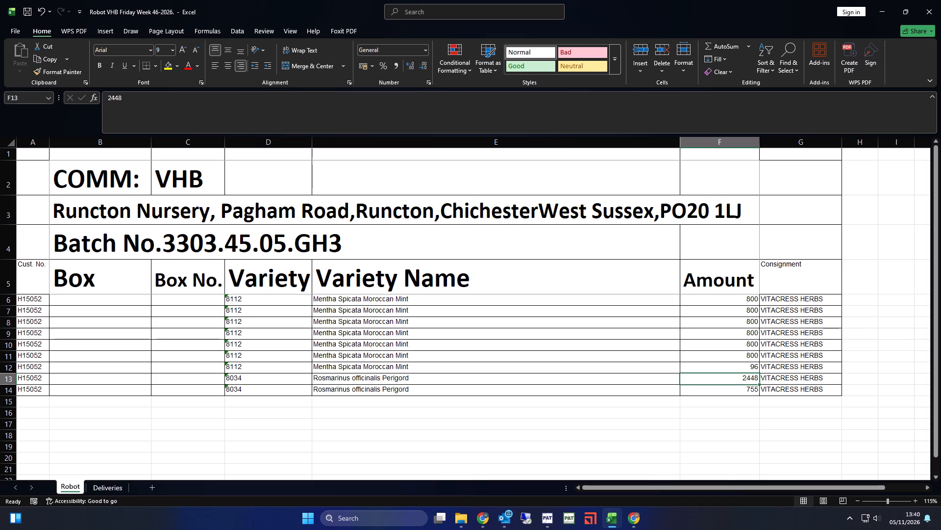
Delete the second Rosmarinus officinalis Perigord row, with amount 755, from the Robot sheet.
left_click(12, 392)
key("ctrl+minus")
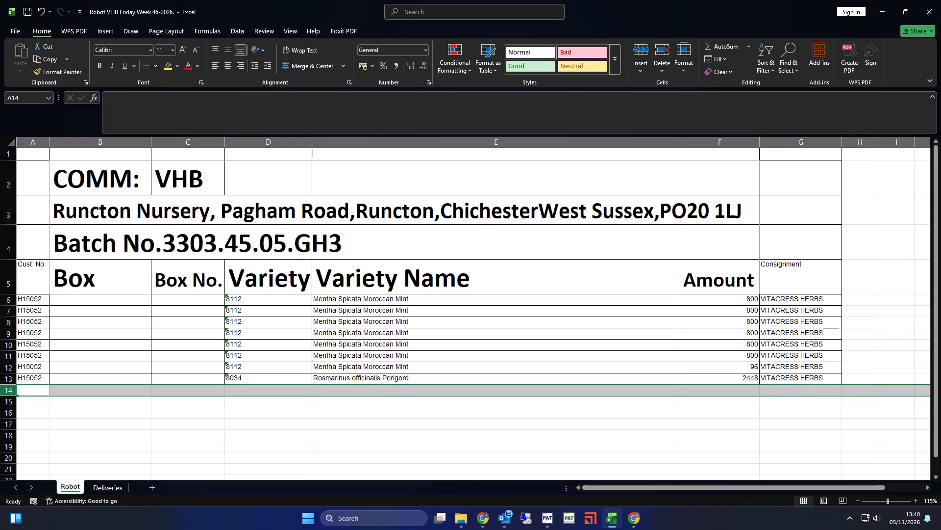
Set the remaining Rosmarinus officinalis Perigord amount to 800 and insert six copies of that row.
left_click(751, 378)
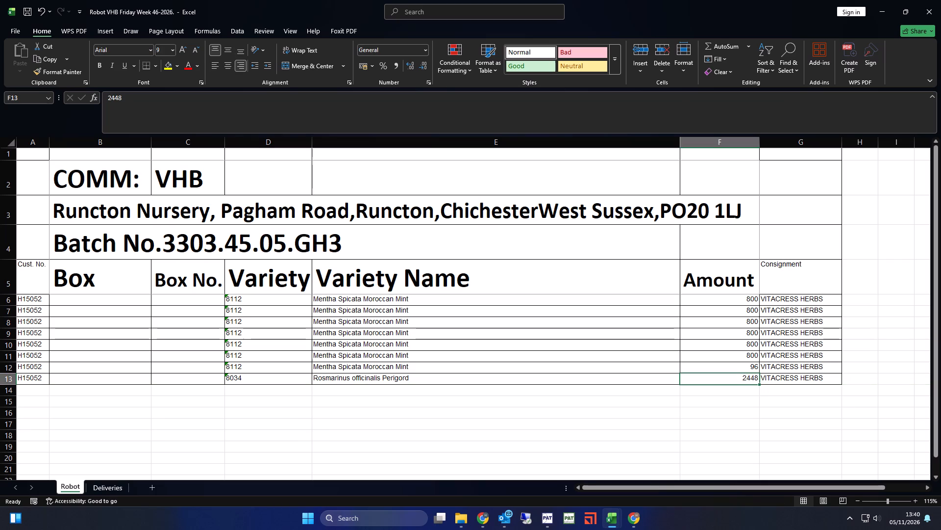
type("800")
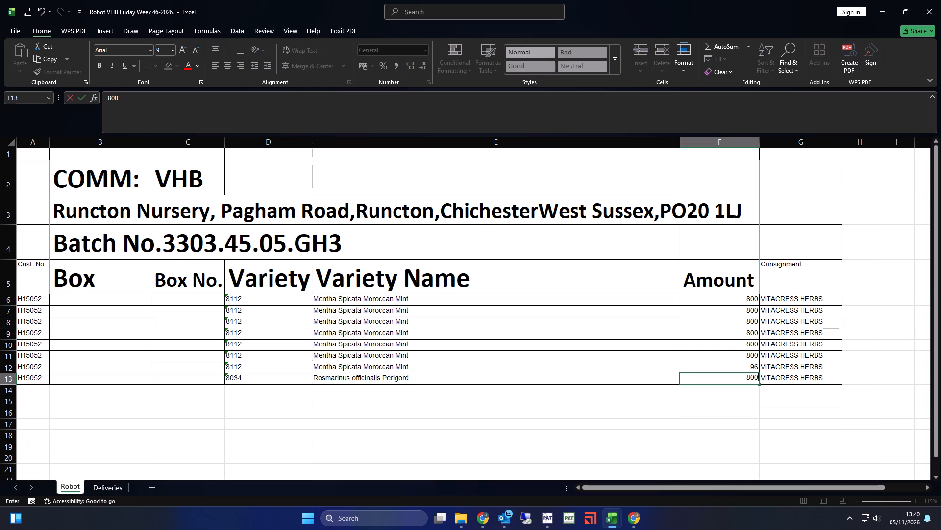
left_click(9, 379)
key("ctrl+c")
left_click_drag(9, 379, 30, 437)
key("ctrl+plus")
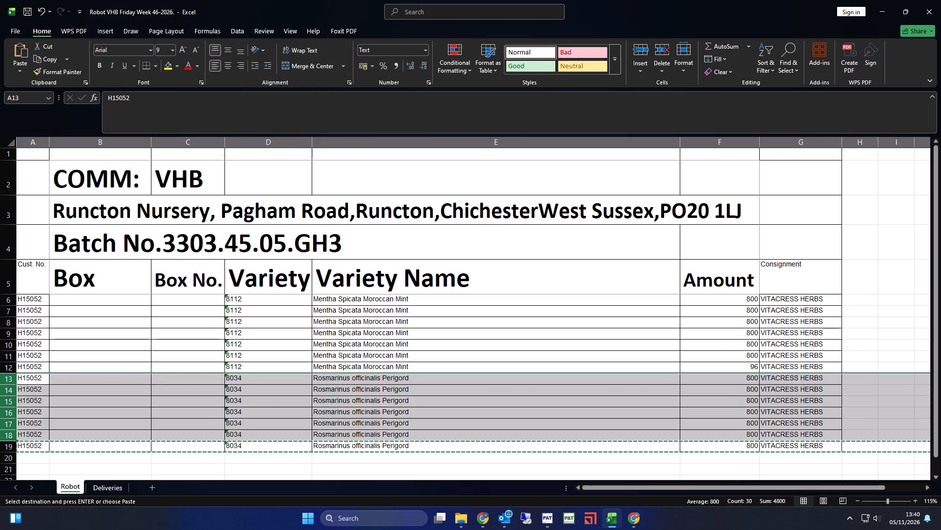
Enter "1 of 11" under Box and 1 under Box No. in row 6, and fill both series down the variety rows.
left_click(91, 302)
type("1 of")
key("space")
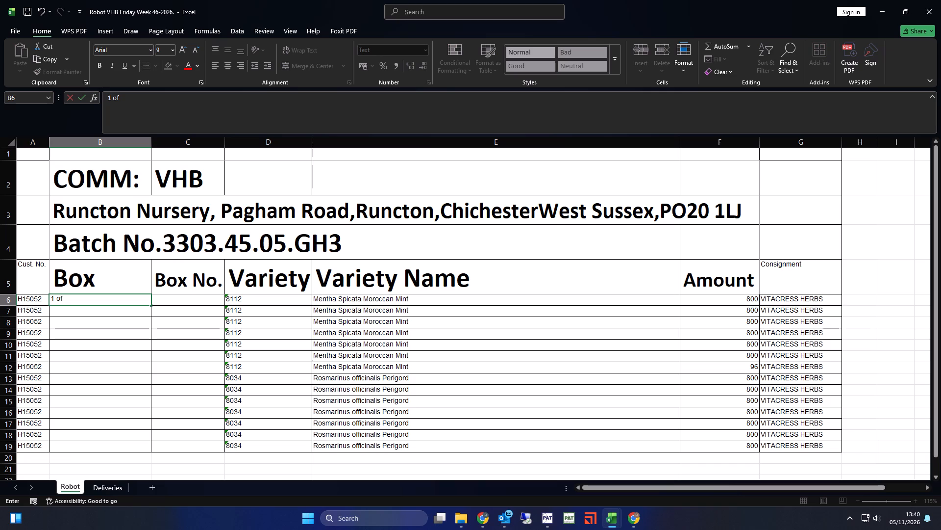
type("11")
key("1")
key("BackSpace")
key("BackSpace")
key("1")
key("Tab")
key("1")
key("Tab")
left_click_drag(94, 301, 141, 299)
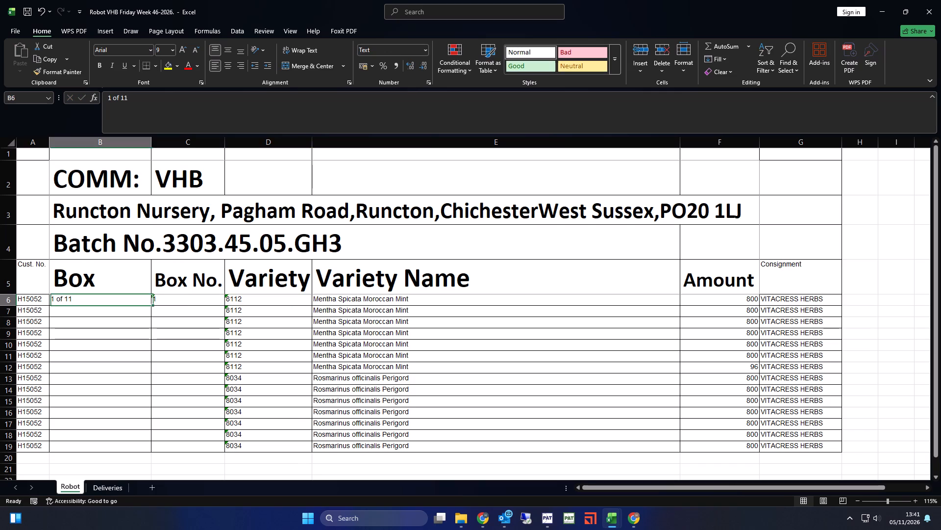
left_click_drag(141, 299, 163, 299)
double_click(223, 305)
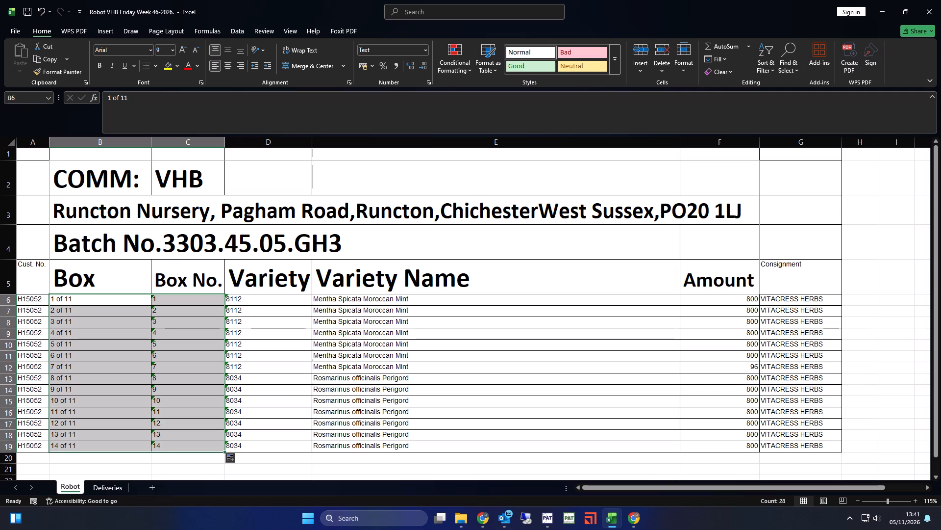
Delete the three surplus Rosmarinus officinalis Perigord rows with box numbers 12 to 14.
left_click(70, 424)
left_click_drag(3, 424, 7, 442)
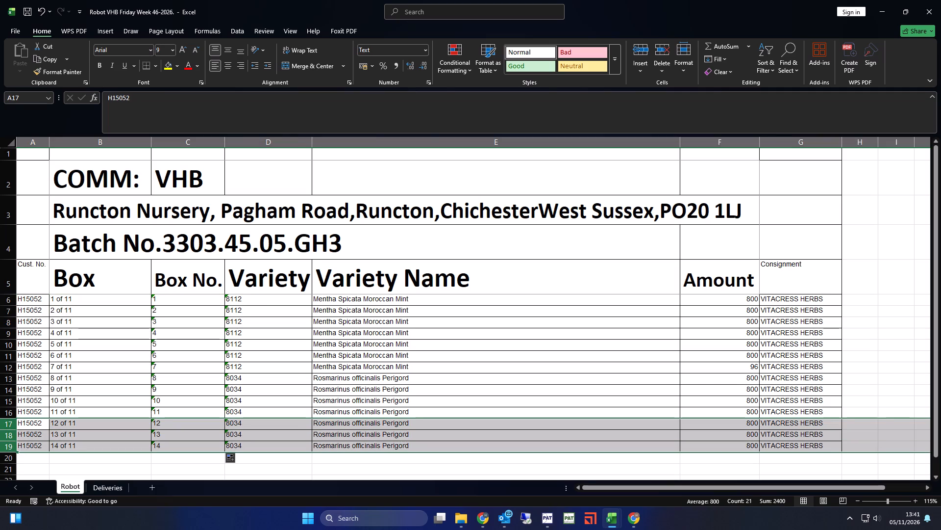
key("ctrl+minus")
Set the amount of the last Rosmarinus officinalis Perigord box, 11 of 11, to 803.
left_click(739, 413)
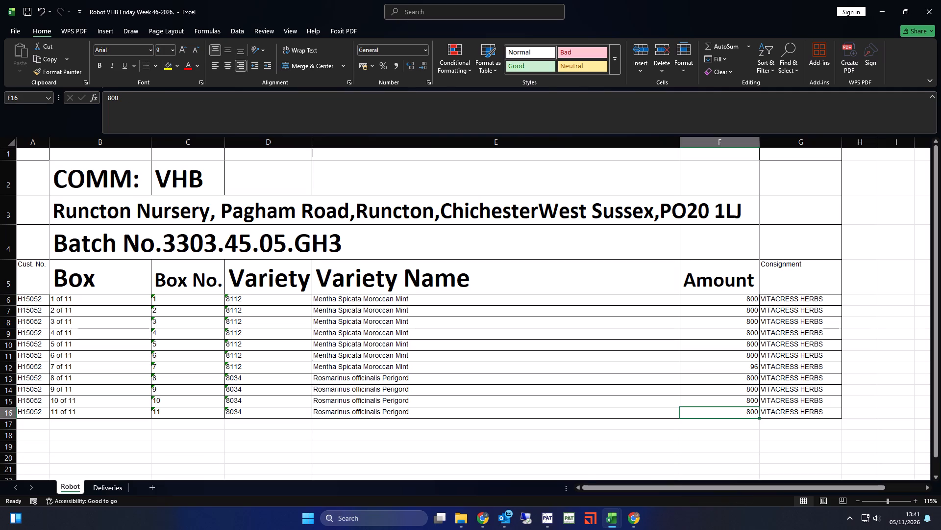
type("803")
key("Return")
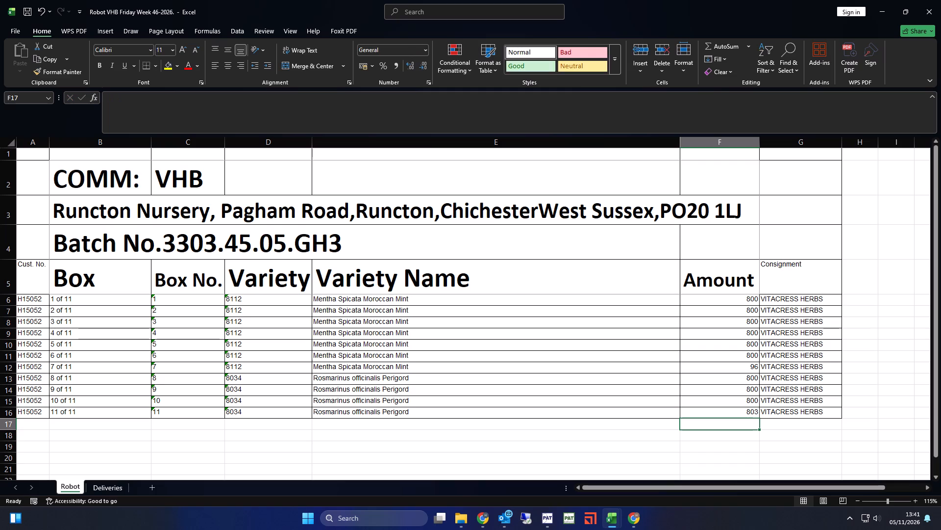
Check the sum of the Amount column for all boxes on the Robot sheet and save the workbook.
left_click_drag(755, 412, 746, 304)
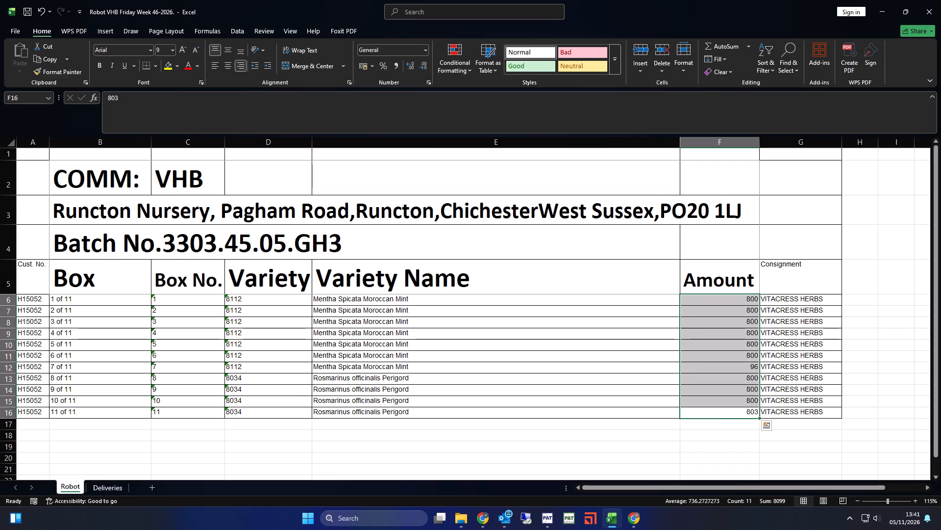
left_click(676, 341)
key("ctrl+s")
scroll(488, 344, "up", 3)
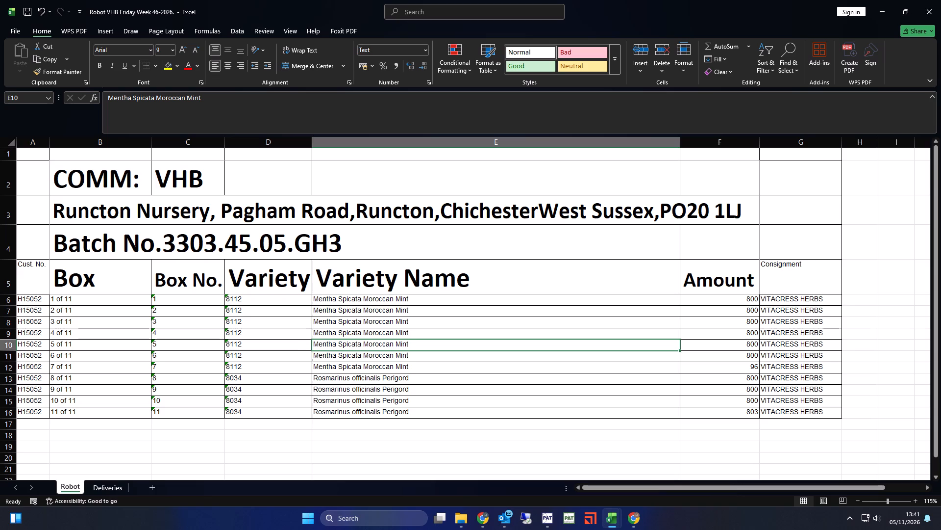
left_click(451, 355)
key("ctrl+s")
left_click_drag(721, 413, 90, 175)
Set the No. Of Boxes for VHB on the Deliveries sheet to 11 and save the workbook.
left_click(105, 486)
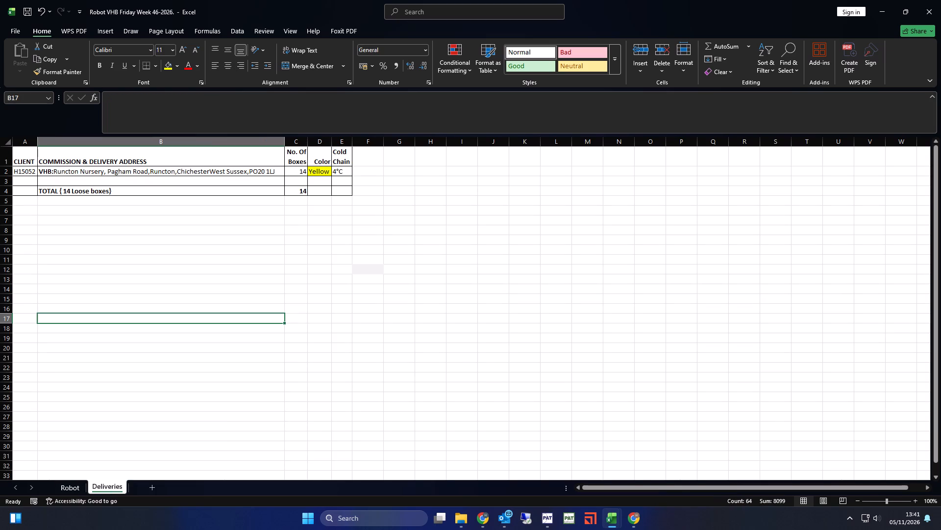
left_click(302, 172)
type("11")
key("Return")
key("ctrl+s")
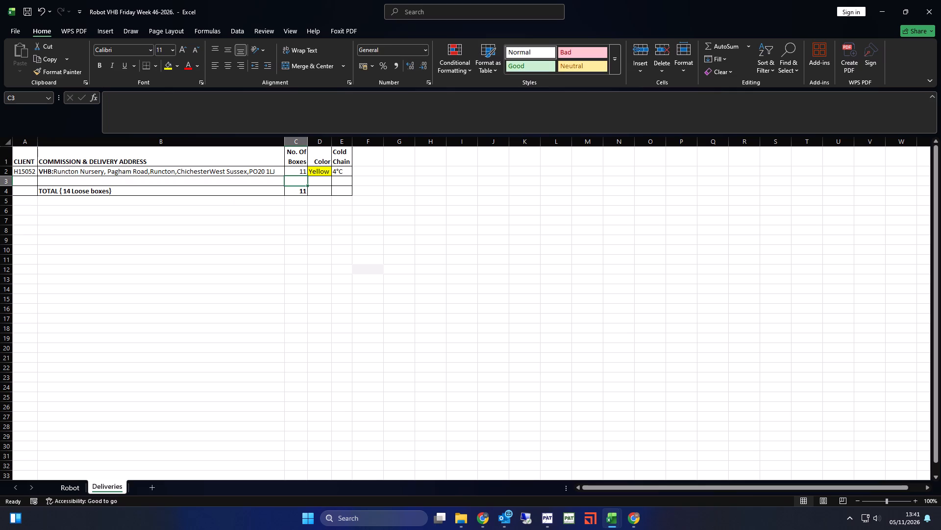
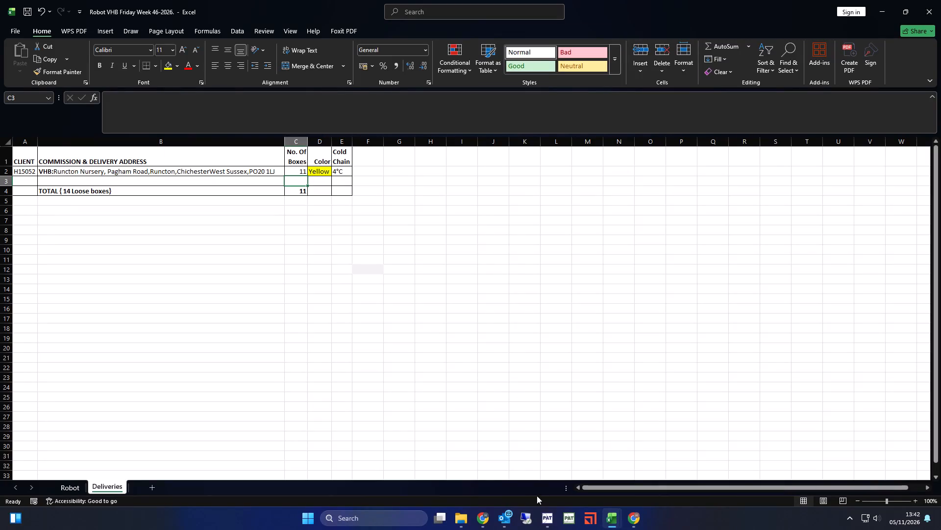
Switch to the PAT Labels window with the VITACRESS HERBS label list for week 46.
left_click(545, 512)
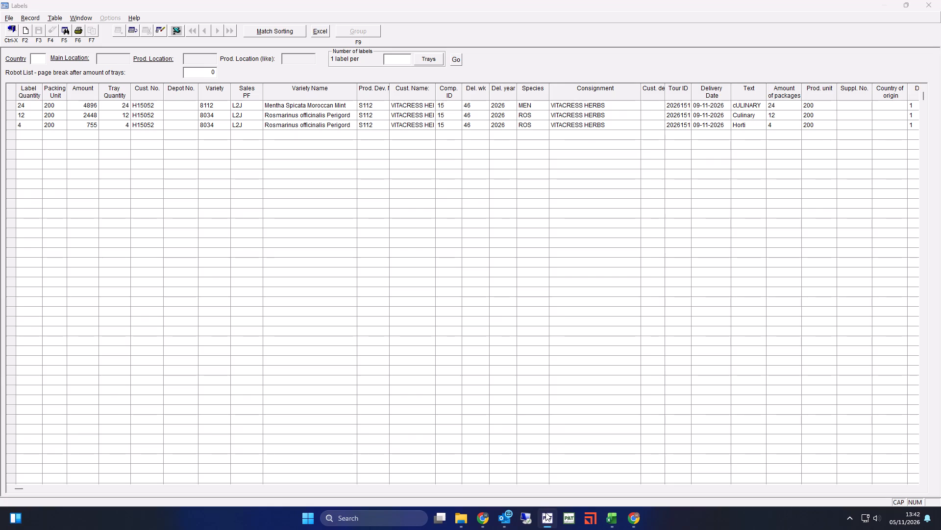
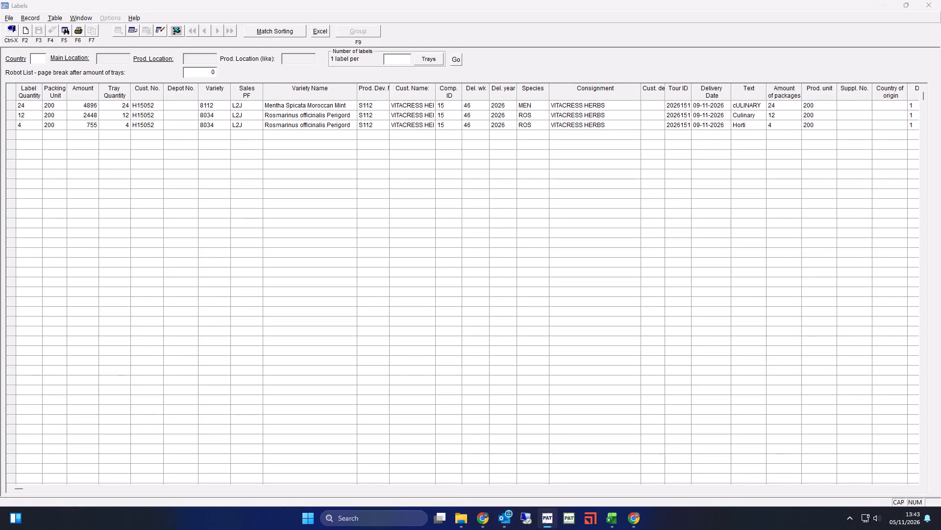
Close the Labels window with the VITACRESS HERBS label list, discarding its unsaved changes.
left_click(17, 30)
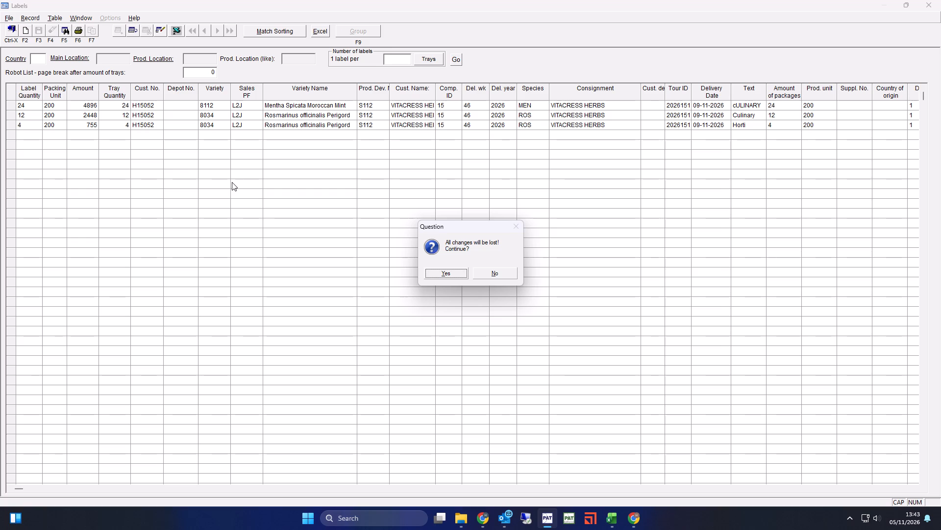
left_click(457, 272)
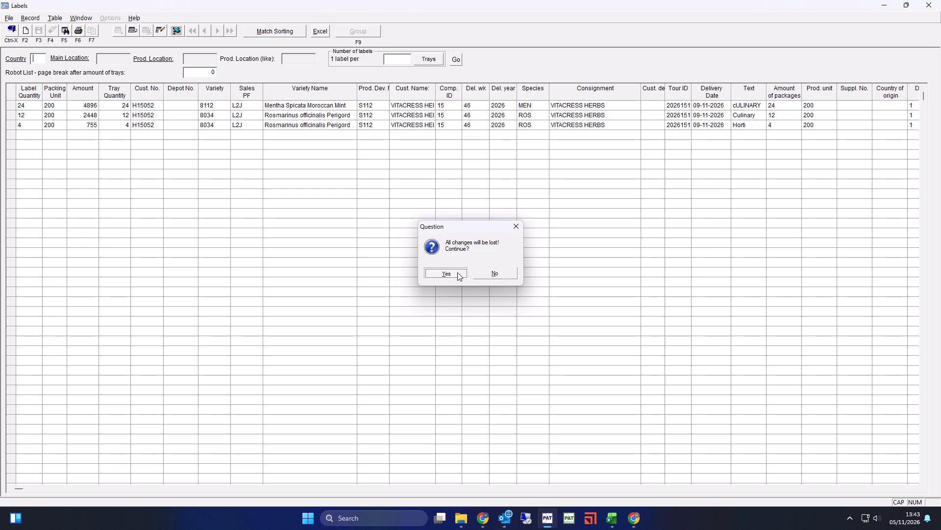
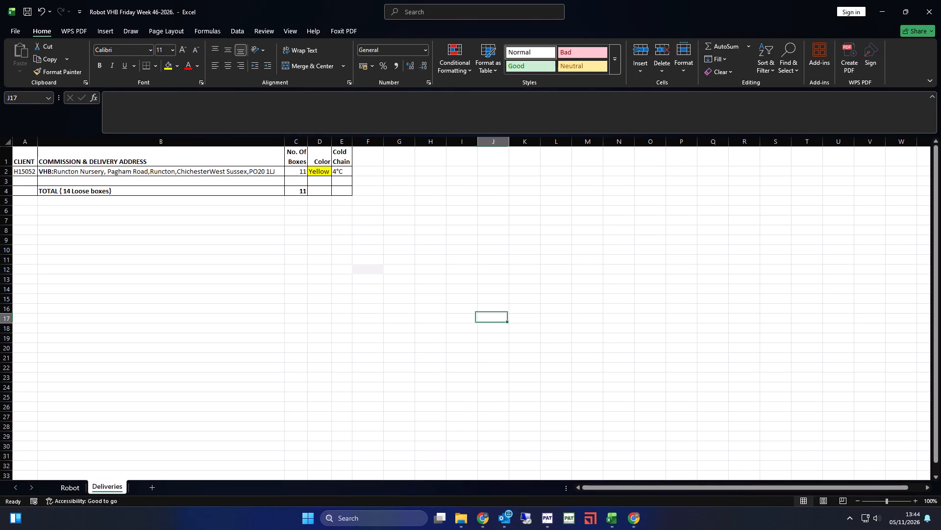
Change the loose-box count in the Deliveries total label to 11, return to the Robot sheet and save the workbook.
double_click(67, 191)
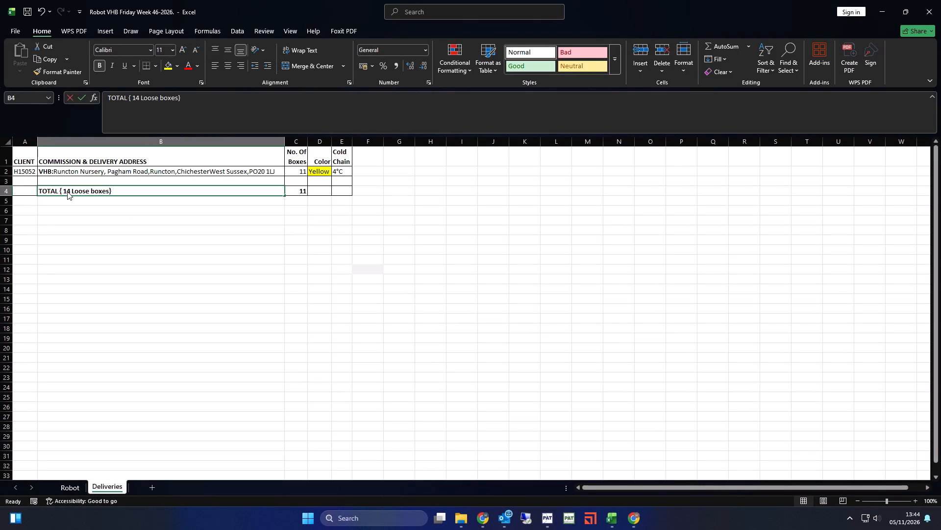
key("Delete")
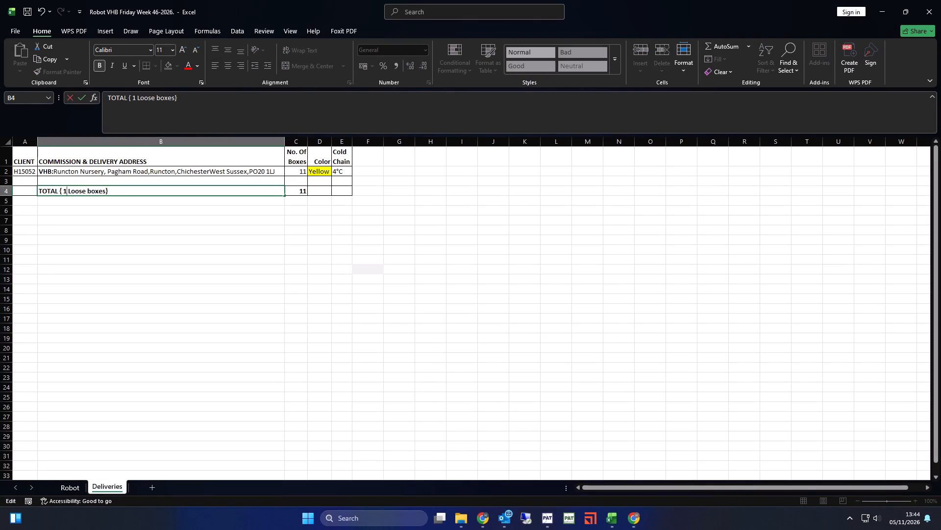
key("1")
key("Return")
left_click(68, 486)
left_click(233, 365)
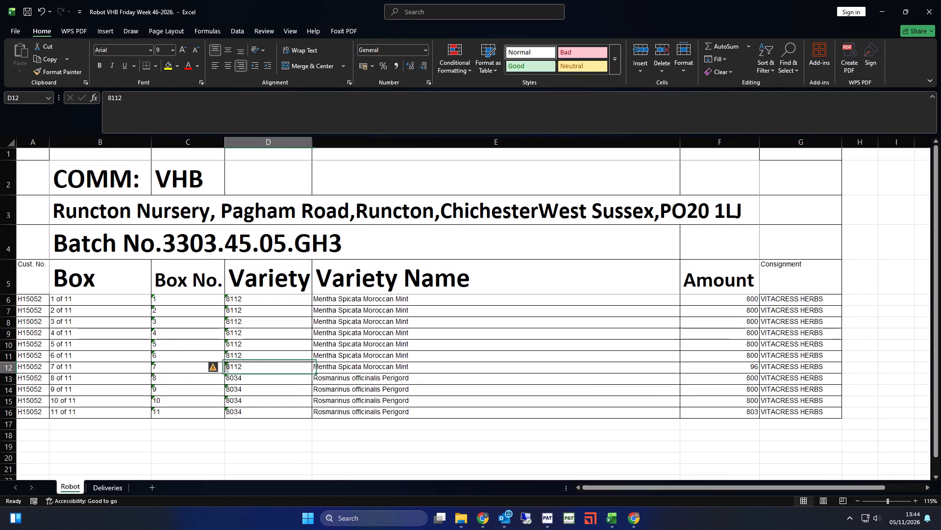
key("ctrl+s")
Set the Robot sheet's print area to B2:F16, from the COMM: cell to the last box's amount.
left_click_drag(748, 411, 214, 207)
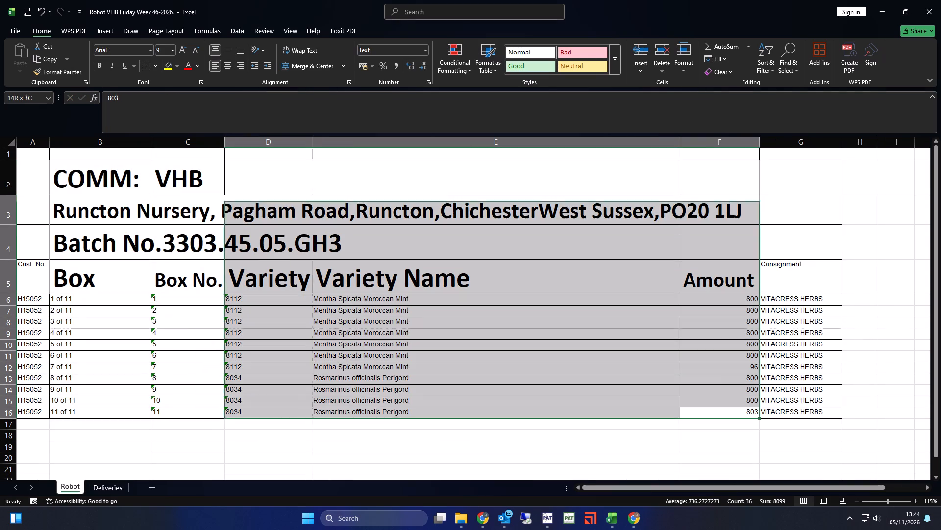
left_click_drag(214, 207, 113, 164)
left_click(166, 34)
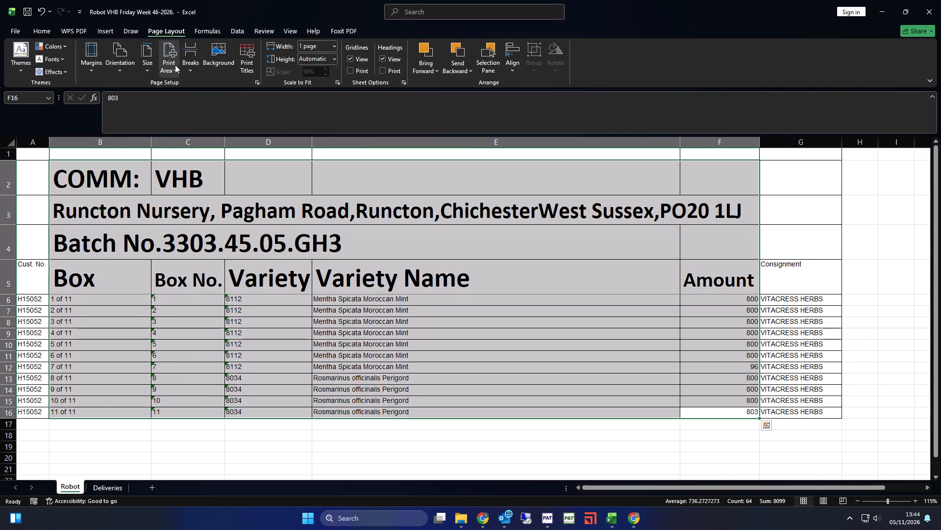
left_click(172, 68)
left_click(184, 87)
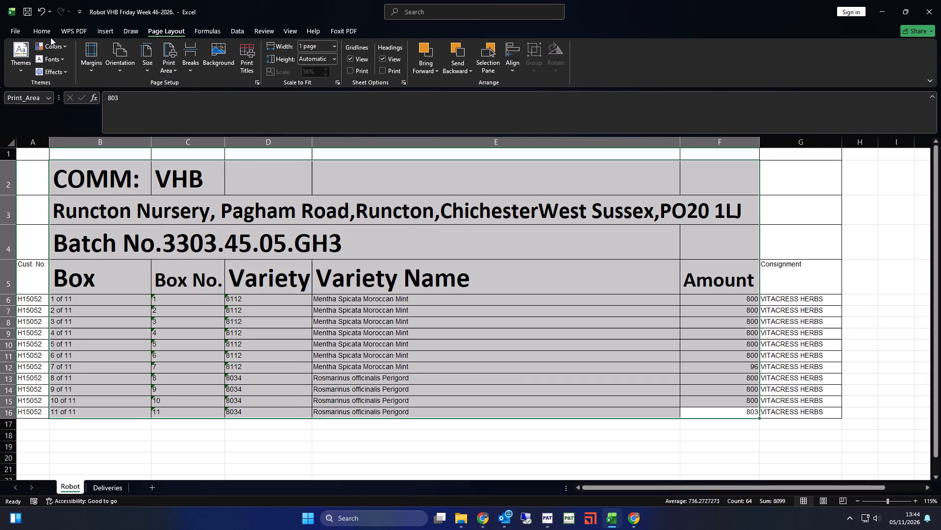
Narrow column B, the Box column, on the Robot sheet.
left_click(47, 32)
left_click(101, 181)
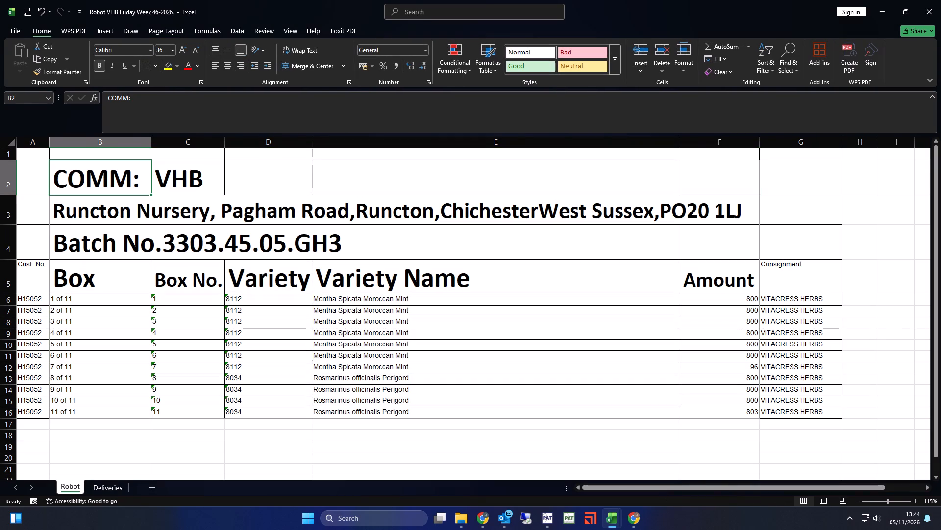
left_click_drag(150, 147, 131, 147)
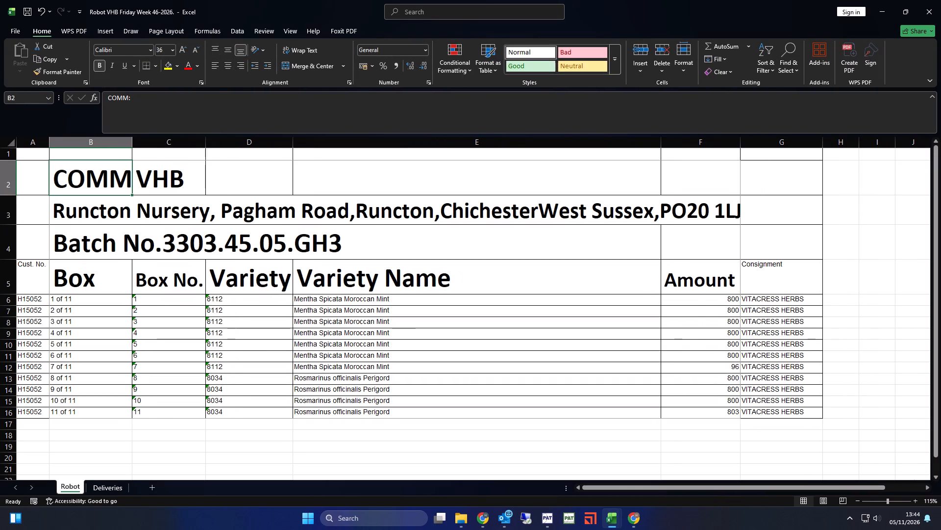
Copy the formatting of the COMM: cell onto all box rows, B6:F16, with Format Painter.
left_click(113, 179)
left_click(54, 72)
left_click_drag(121, 299, 675, 388)
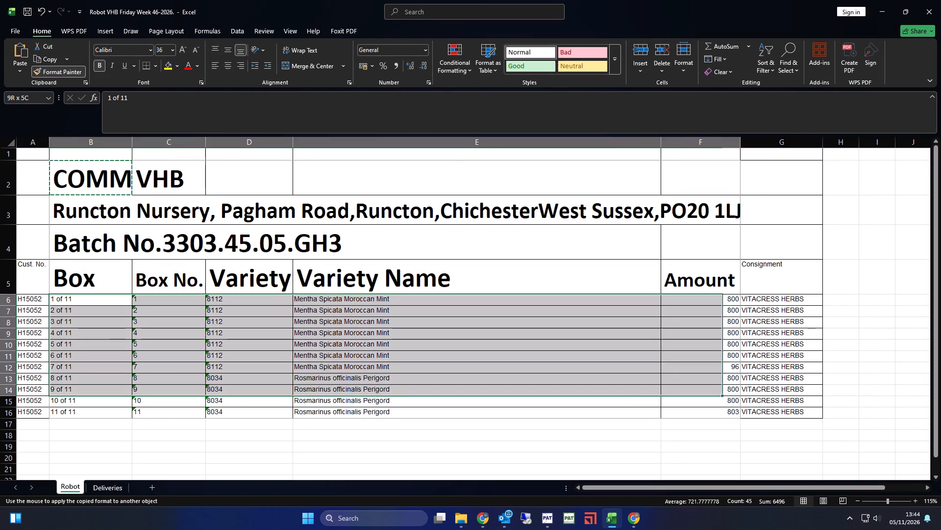
left_click_drag(675, 388, 703, 410)
left_click(625, 355)
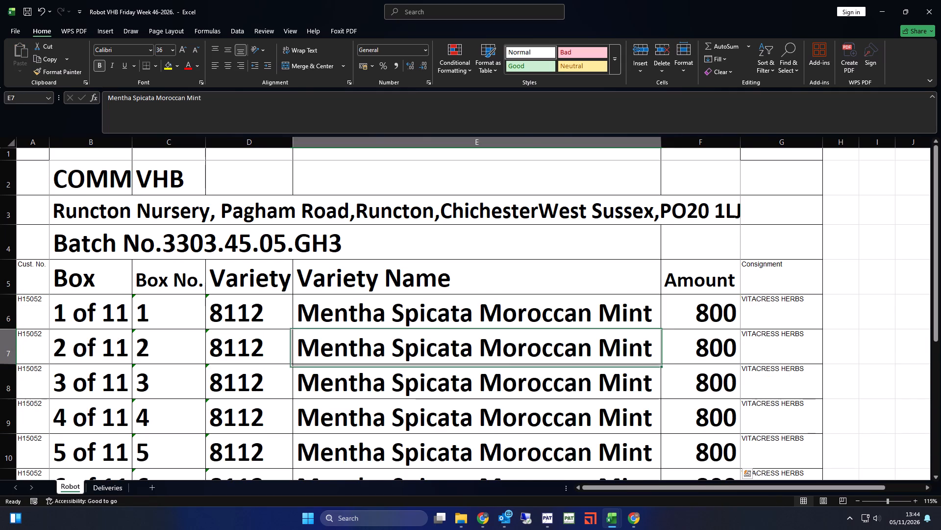
Narrow column E so it fits the Mentha Spicata Moroccan Mint name closely, and save the workbook.
scroll(665, 182, "down", 3)
scroll(662, 174, "up", 4)
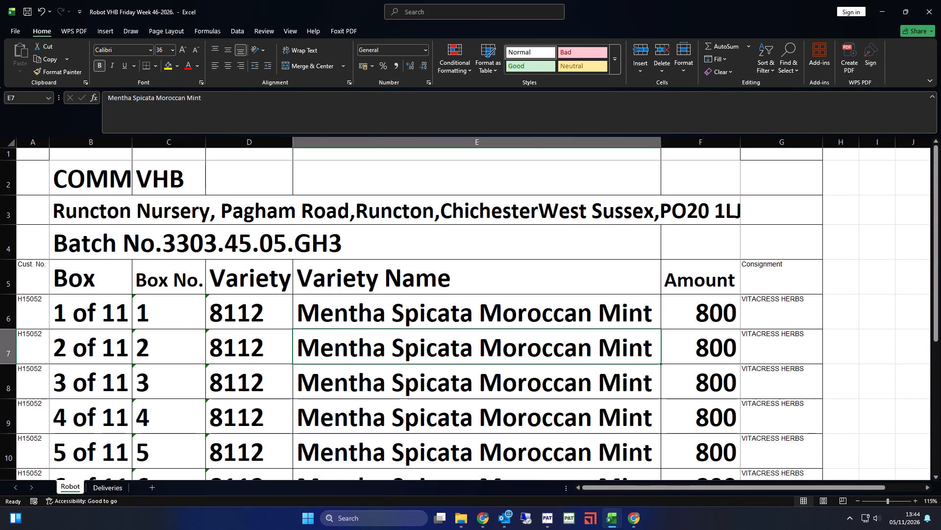
left_click_drag(660, 139, 653, 138)
left_click(423, 300)
key("ctrl+s")
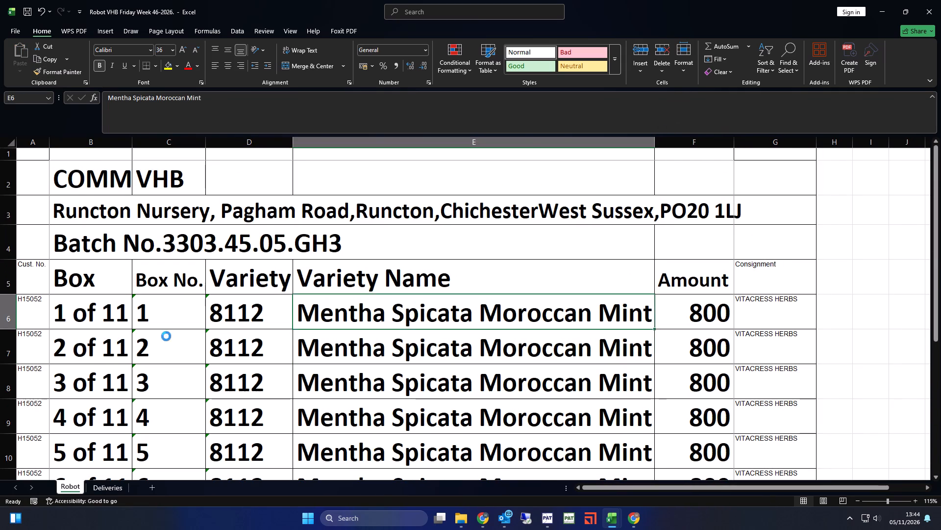
Widen column B slightly to fit its box texts and COMM: heading, and narrow column C, the Box No. column.
scroll(159, 353, "down", 5)
scroll(159, 353, "up", 4)
scroll(159, 353, "down", 2)
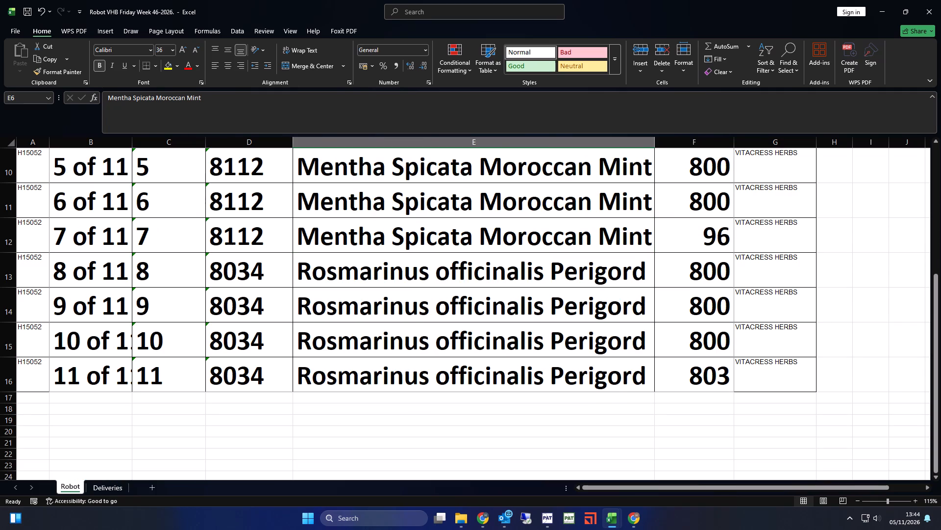
left_click(132, 142)
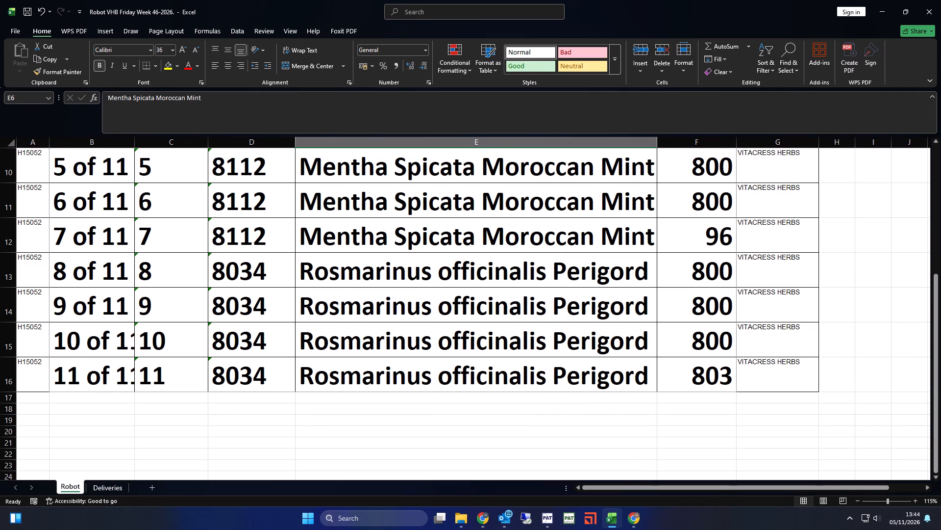
scroll(166, 294, "up", 5)
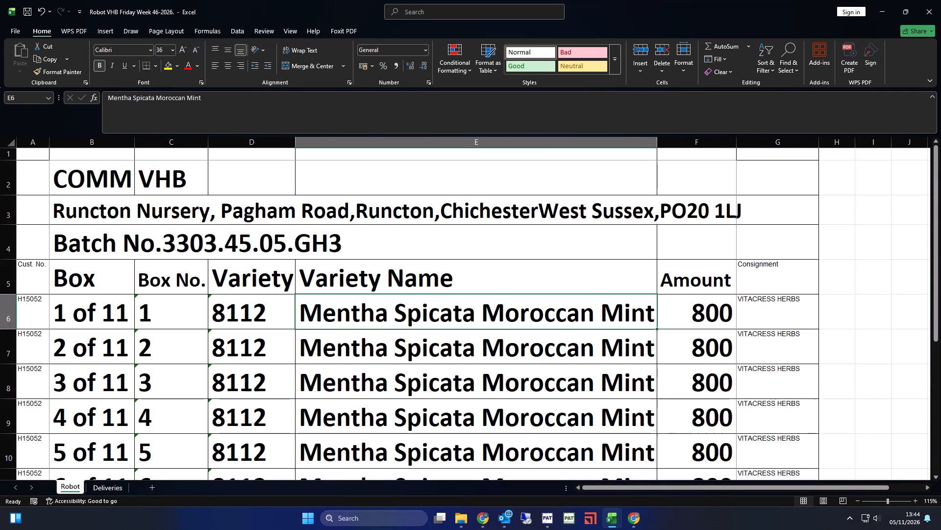
left_click(136, 141)
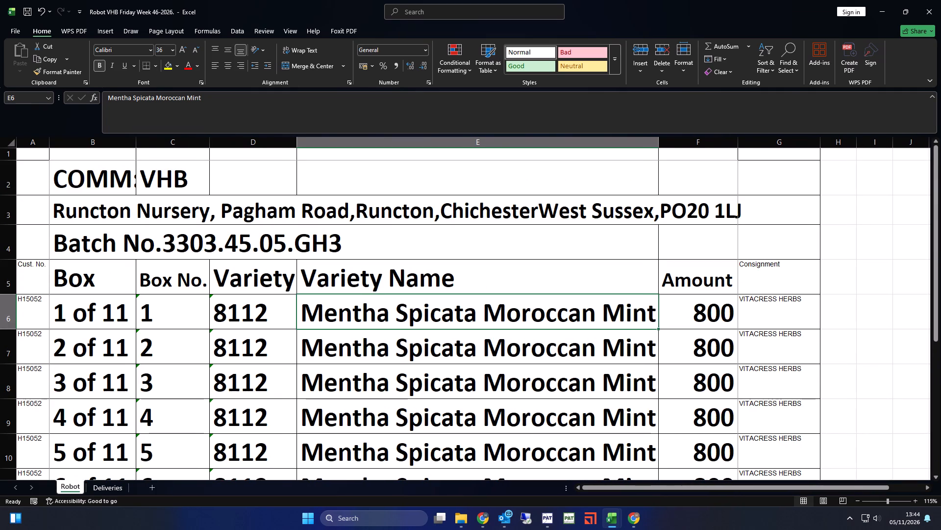
left_click_drag(209, 146, 202, 145)
left_click(104, 155)
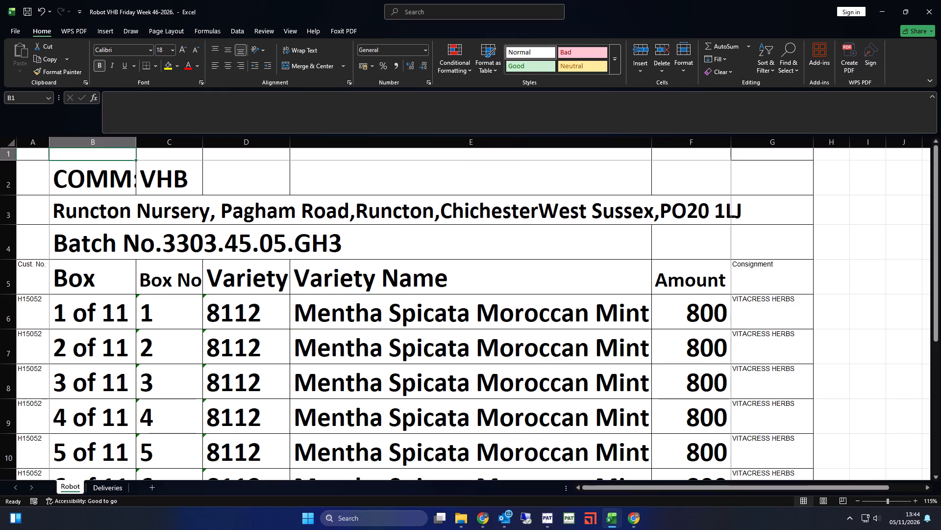
Insert copies of header rows 1 to 5 above the 11 of 11 row and above the 10 of 11 row.
left_click_drag(10, 154, 31, 262)
key("ctrl+c")
scroll(194, 339, "down", 4)
left_click(4, 275)
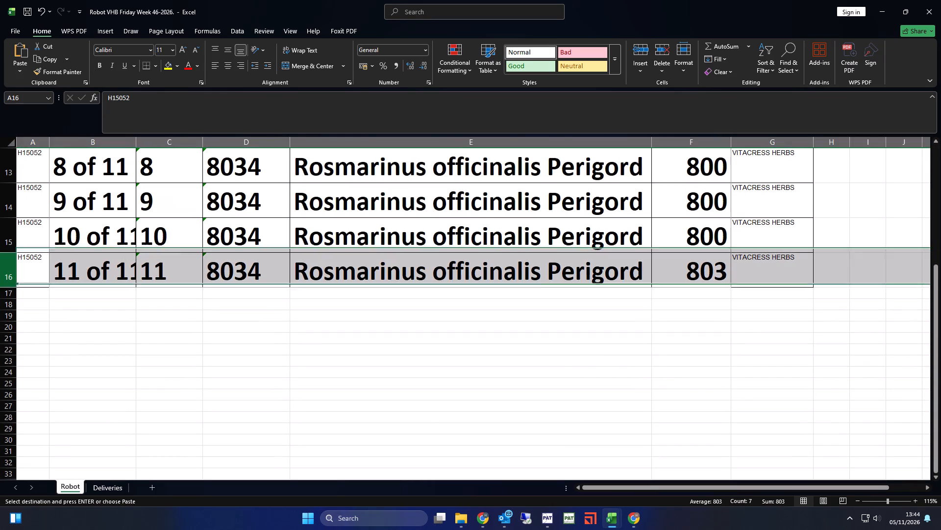
key("ctrl+plus")
key("ctrl+c")
left_click(0, 238)
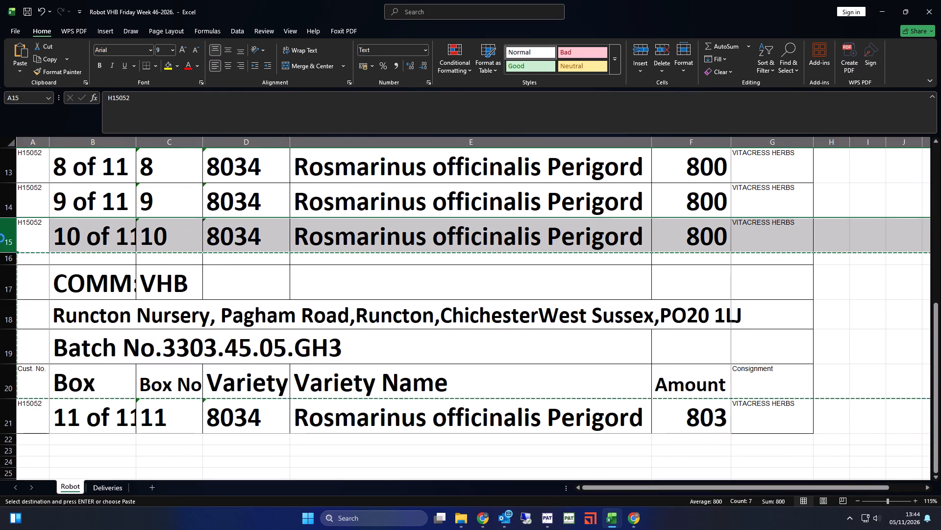
key("ctrl+plus")
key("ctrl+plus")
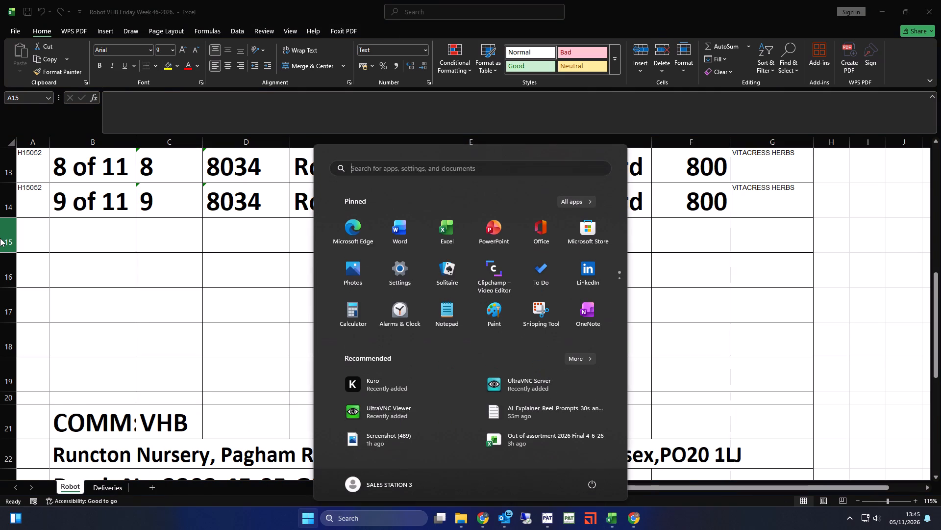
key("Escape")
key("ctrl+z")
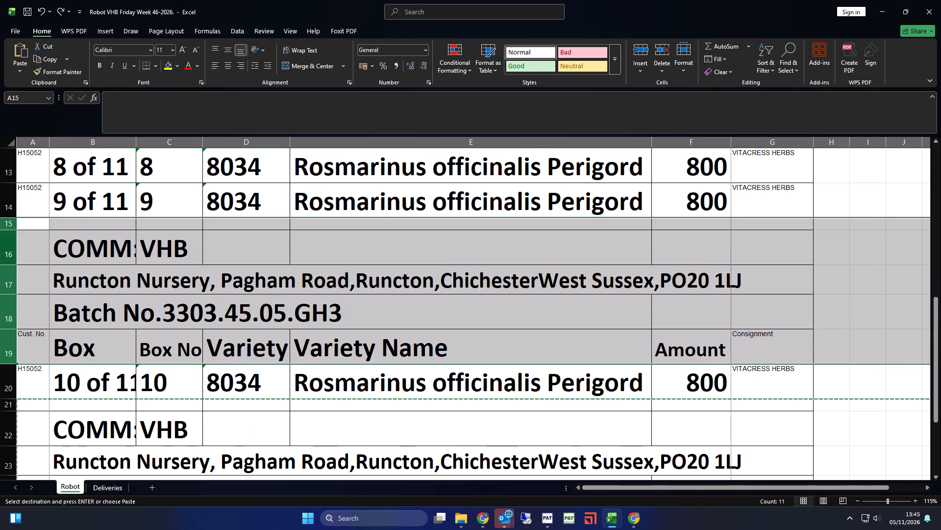
Insert copies of the five header rows above each of the box rows 9, 8, 7 and 6 of 11.
key("ctrl+c")
scroll(48, 294, "up", 2)
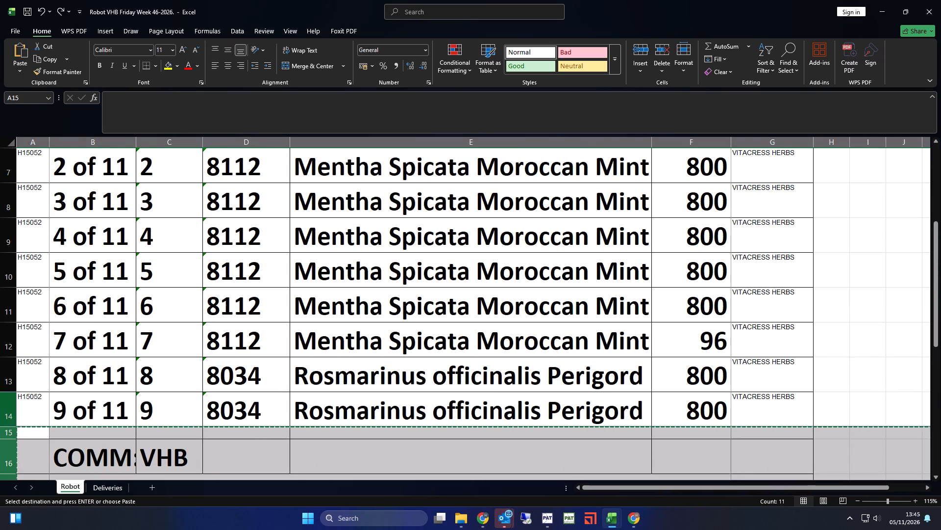
left_click(9, 401)
key("ctrl+plus")
key("ctrl+c")
left_click(6, 370)
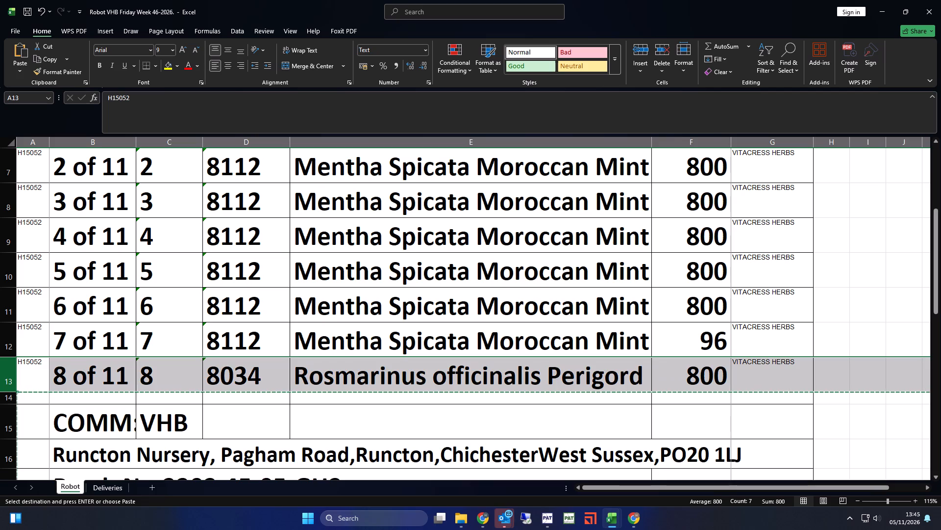
key("ctrl+plus")
key("ctrl+c")
left_click(4, 340)
key("ctrl+plus")
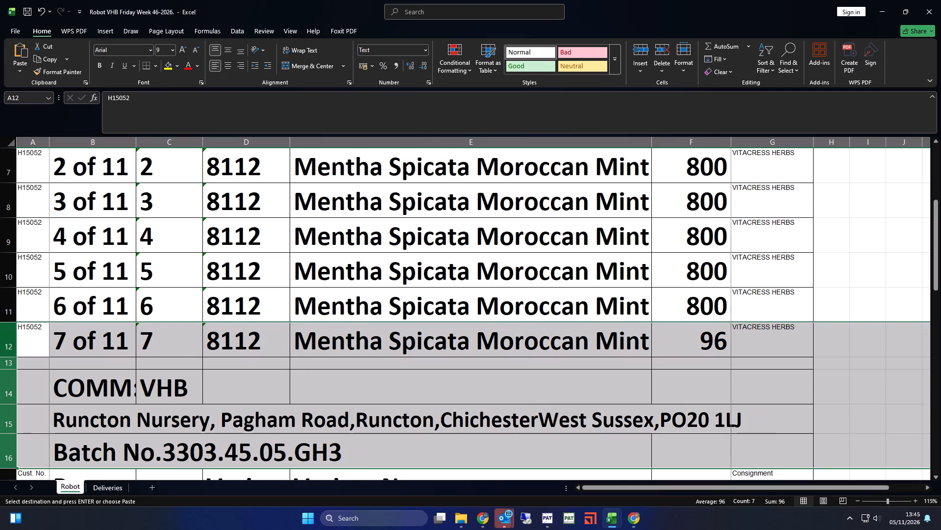
key("ctrl+c")
left_click(0, 312)
key("ctrl+plus")
Insert copies of the five header rows above each of the box rows 5, 4, 3 and 2 of 11, and save.
key("ctrl+c")
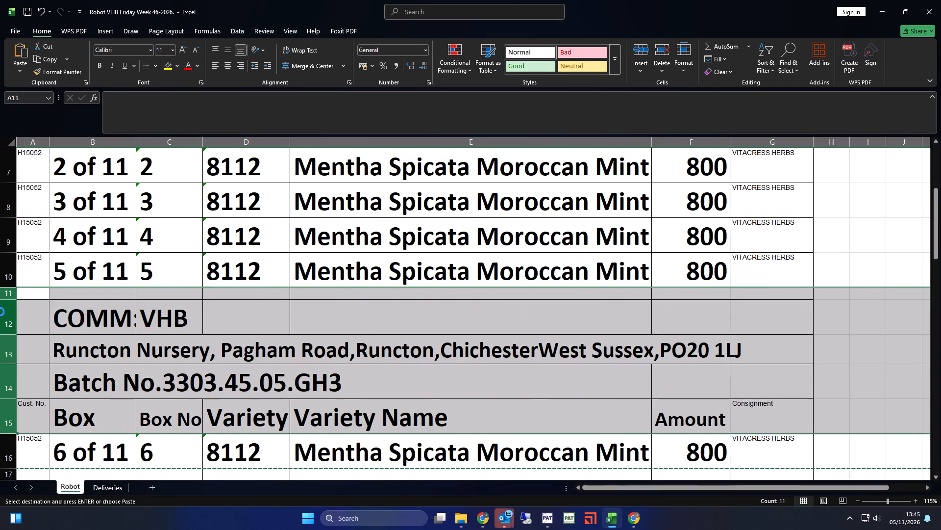
left_click(0, 278)
key("ctrl+plus")
key("ctrl+c")
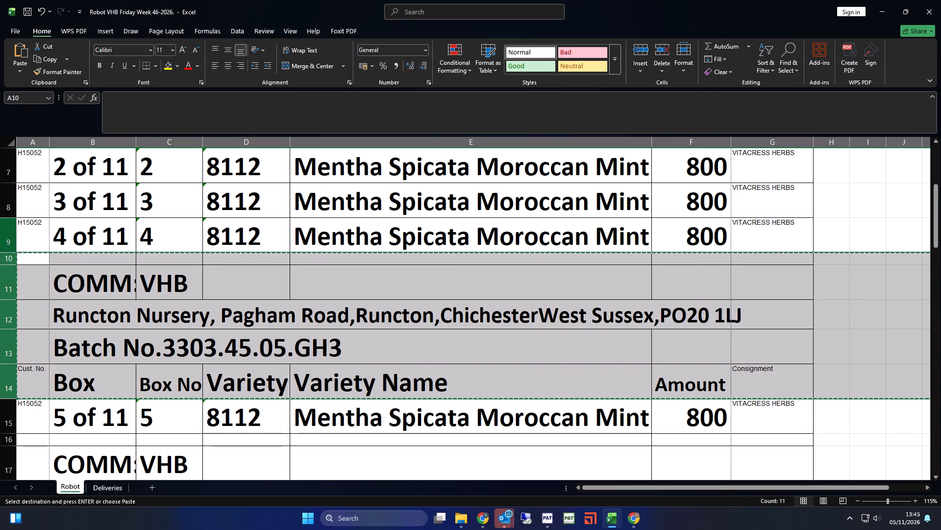
left_click(0, 235)
key("ctrl+plus")
key("ctrl+c")
scroll(145, 315, "up", 2)
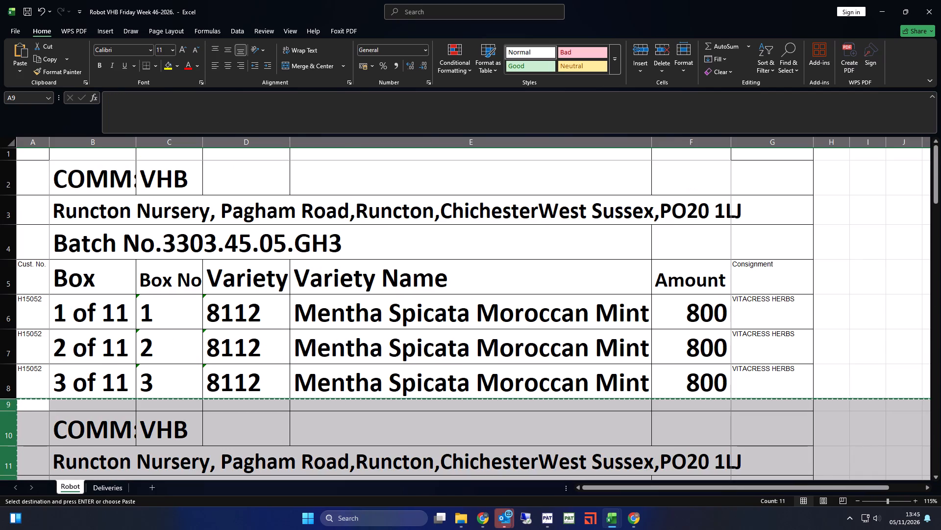
left_click(5, 377)
key("ctrl+plus")
key("ctrl+c")
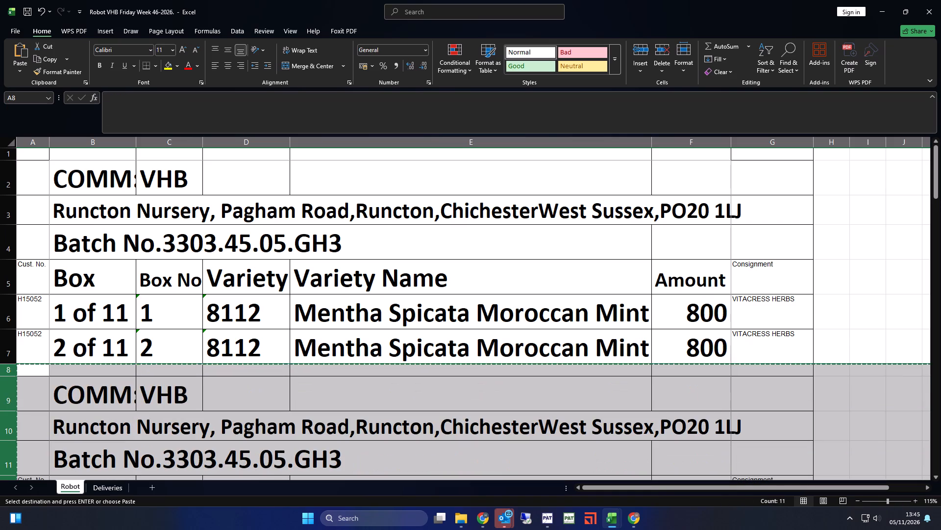
left_click(0, 353)
key("ctrl+plus")
left_click(211, 360)
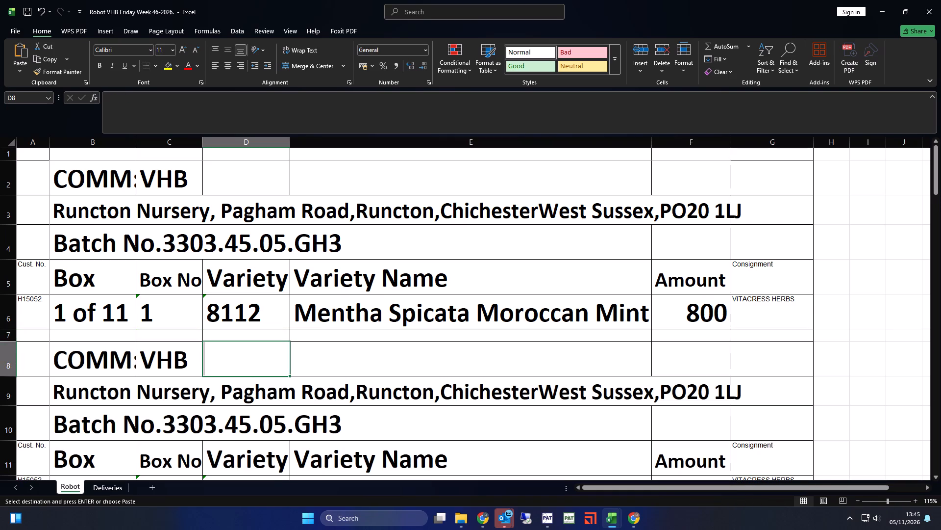
key("ctrl+s")
In Page Break Preview, move the first page break to below the 5 of 11 row and the next to below 9 of 11.
left_click(839, 501)
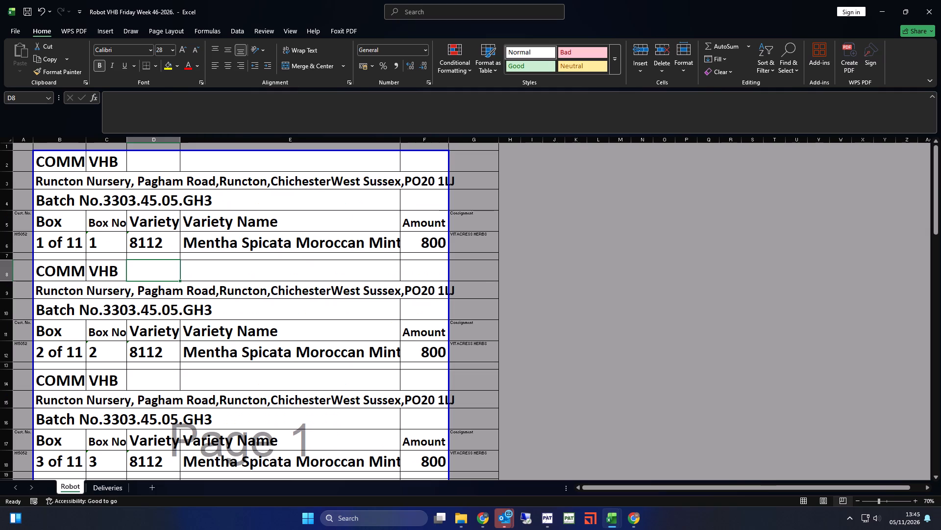
scroll(161, 339, "down", 6)
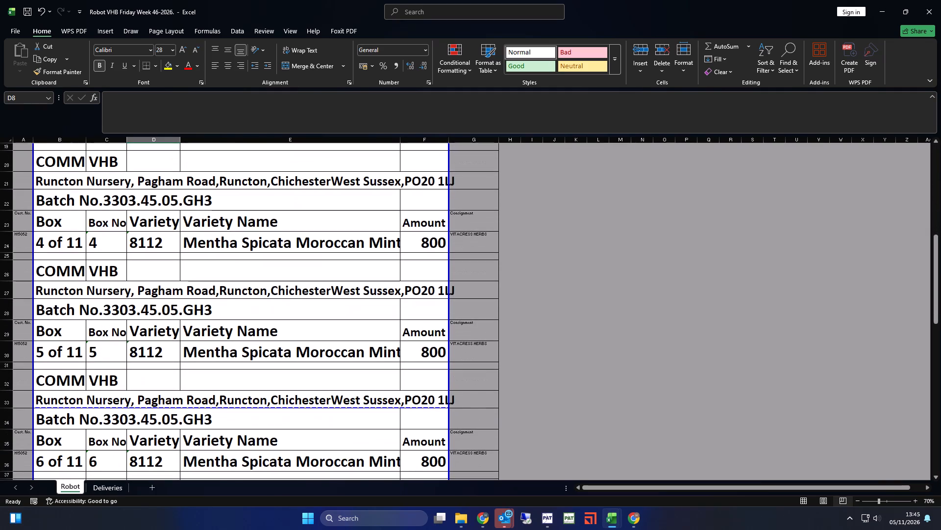
left_click_drag(153, 408, 148, 362)
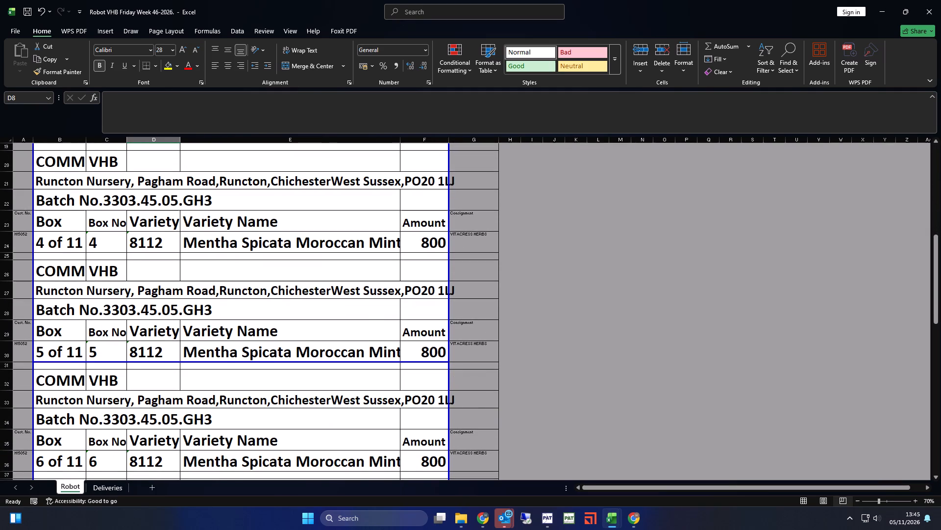
scroll(172, 390, "down", 11)
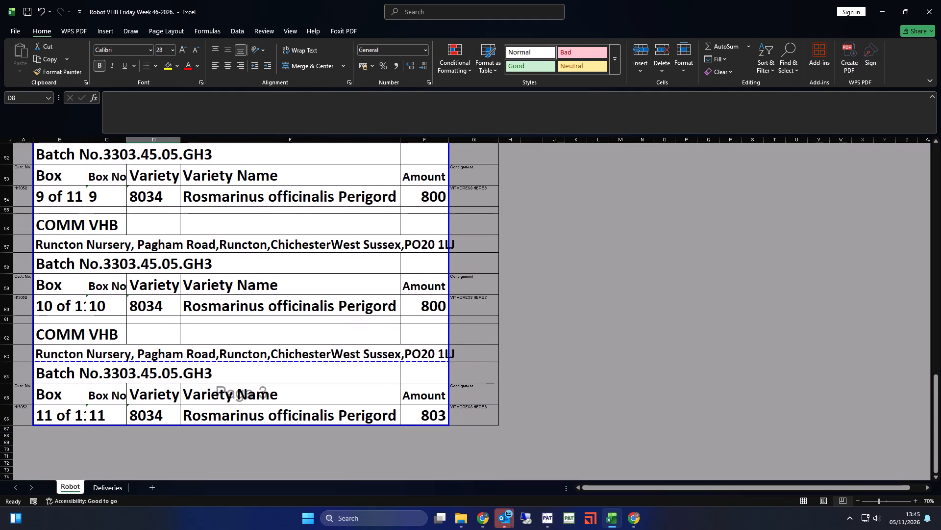
left_click_drag(194, 362, 165, 212)
Move the first page break up to just above row 26, so page 1 ends after the 4 of 11 box label.
scroll(150, 337, "up", 7)
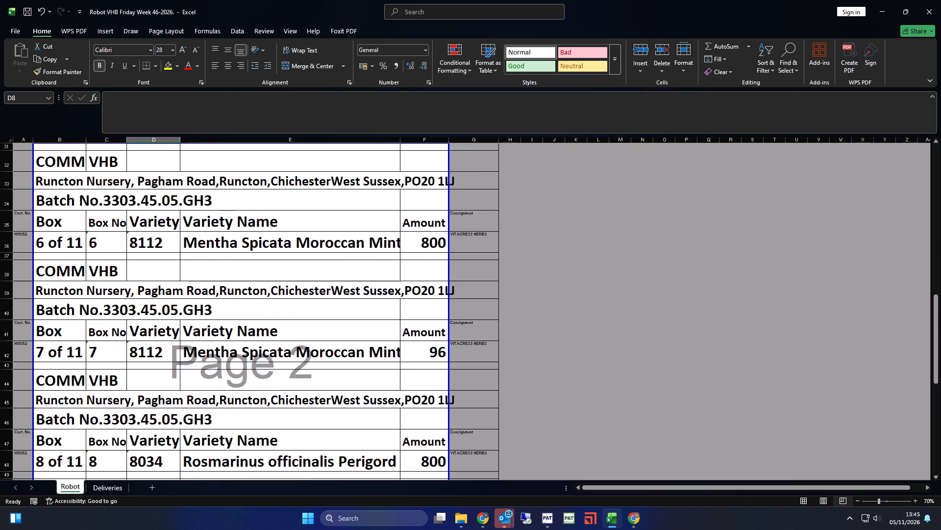
scroll(150, 337, "up", 5)
left_click_drag(162, 424, 156, 394)
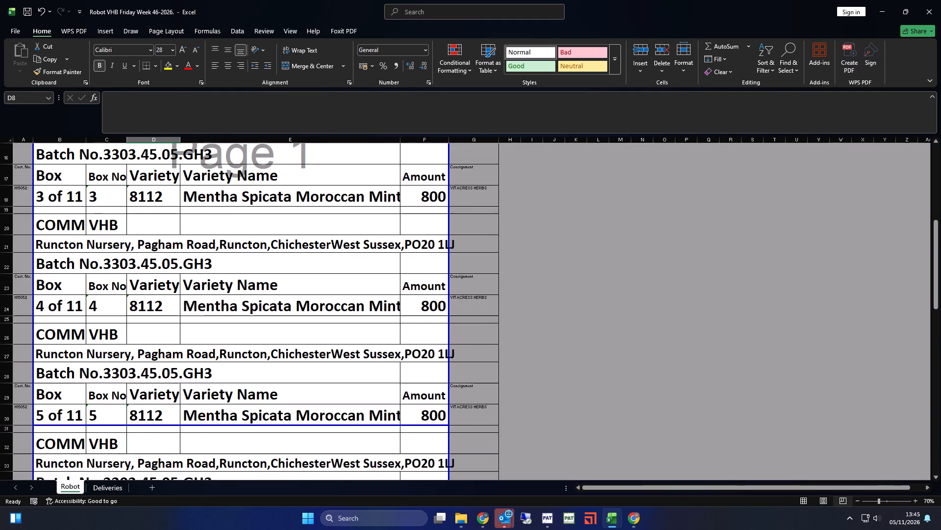
left_click_drag(156, 394, 150, 322)
Move the second page break up to just above row 50, below the 8 of 11 box label, and save the workbook.
scroll(156, 363, "down", 8)
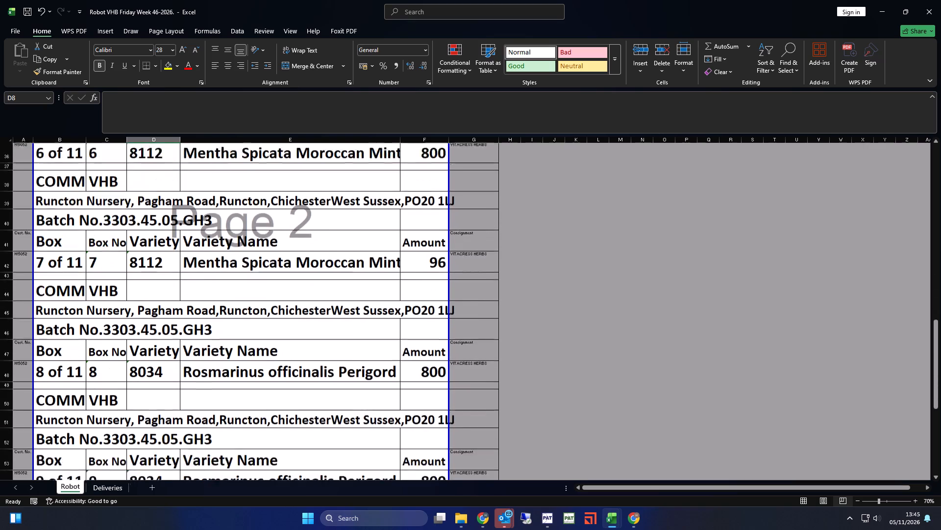
scroll(161, 365, "down", 2)
left_click_drag(167, 322, 162, 279)
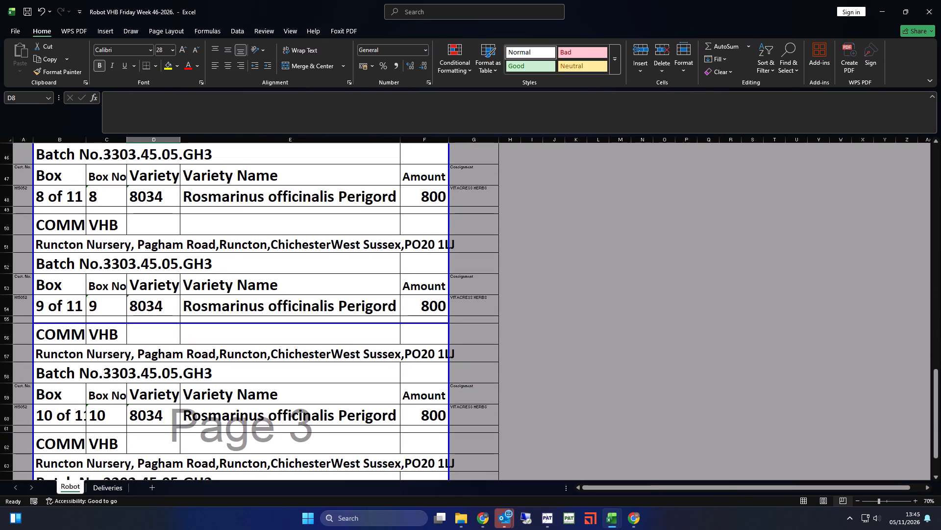
left_click_drag(162, 279, 151, 214)
scroll(158, 308, "down", 3)
left_click(184, 305)
key("ctrl+s")
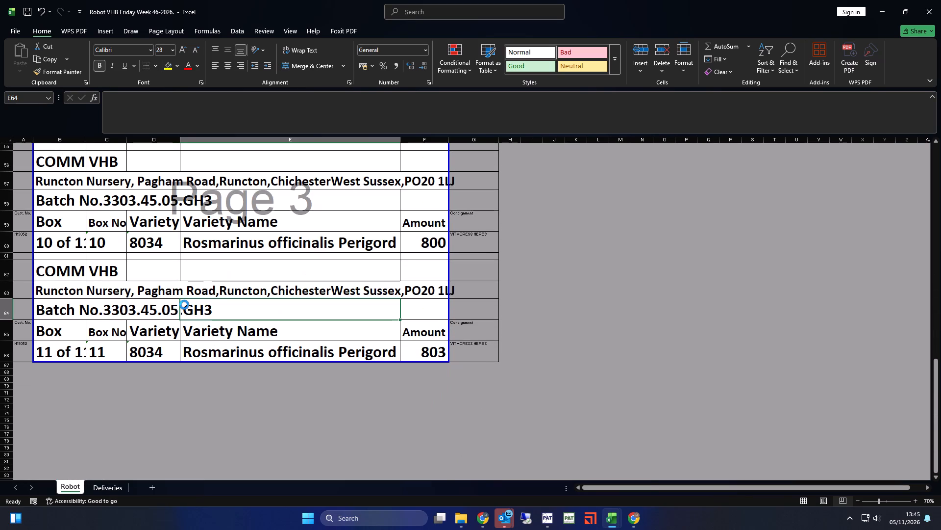
Check the page layout from the first label down, save the workbook again and open the print preview of the Robot sheet.
scroll(188, 314, "up", 20)
scroll(188, 314, "up", 12)
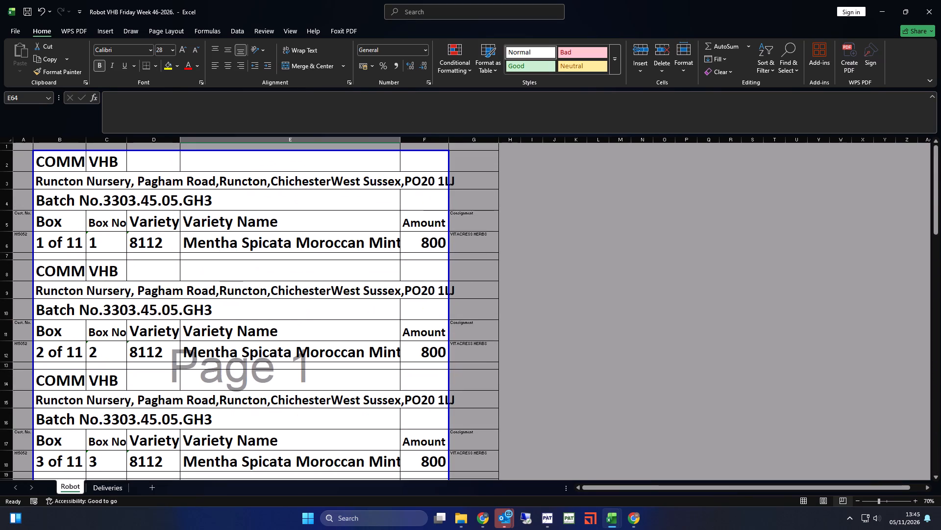
left_click(193, 281)
key("ctrl+s")
scroll(202, 310, "down", 4)
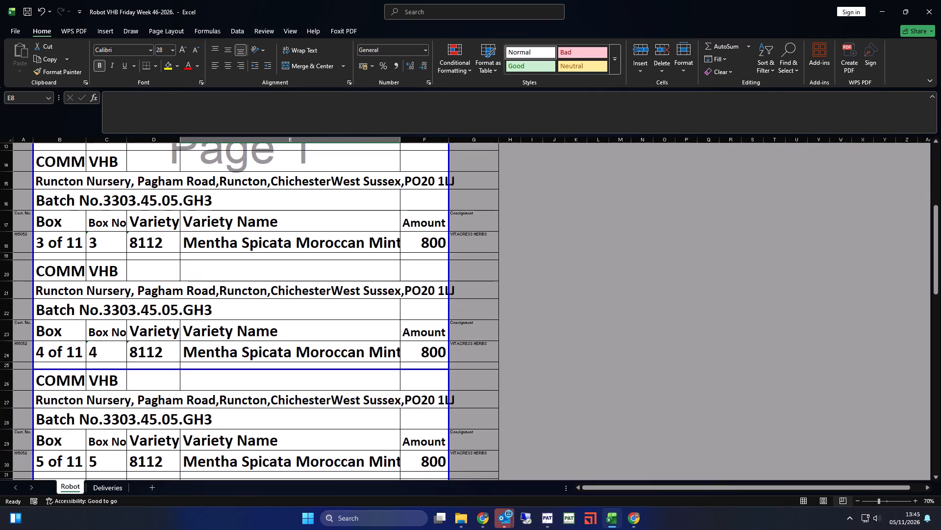
left_click(208, 376)
key("ctrl+s")
key("ctrl+p")
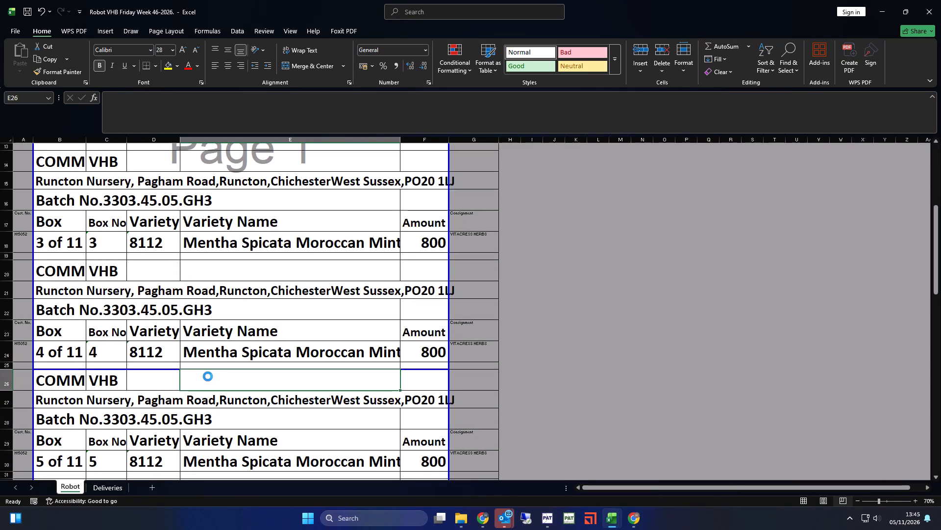
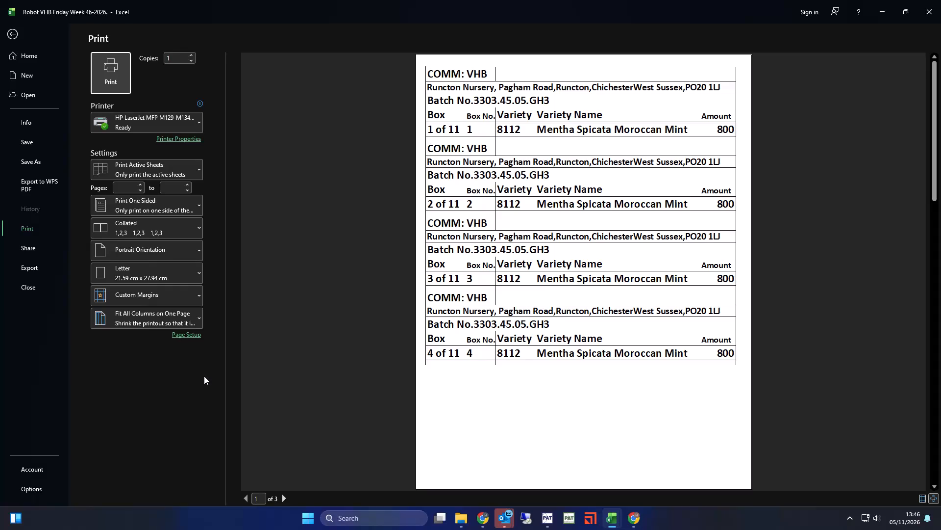
Print one copy of the active Robot sheet's box labels on the HP LaserJet in portrait orientation.
left_click(124, 84)
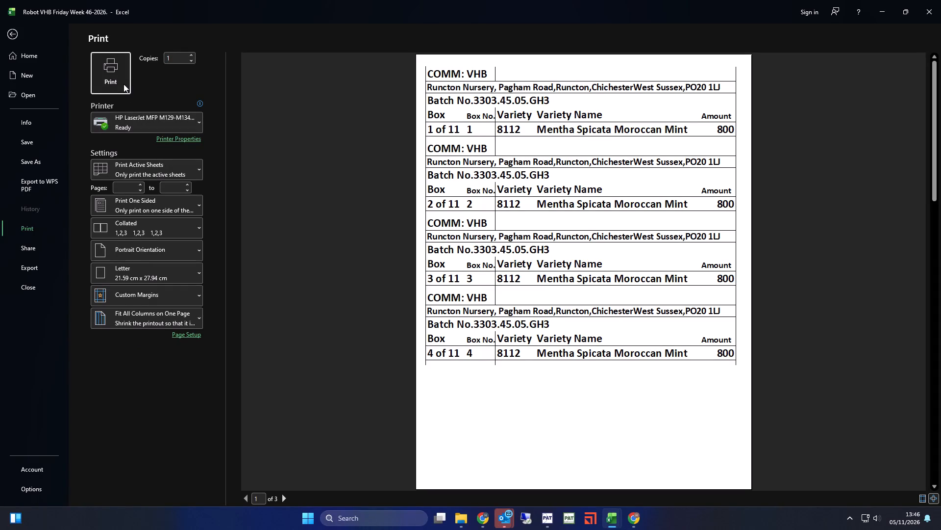
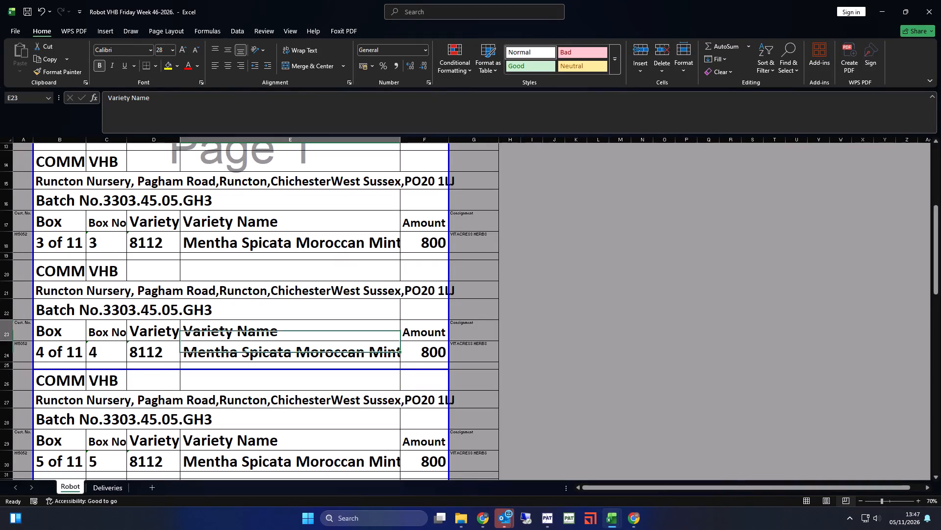
Select the Variety Name heading of the 3 of 11 box label on the Robot sheet and save the workbook.
left_click(300, 228)
key("ctrl+s")
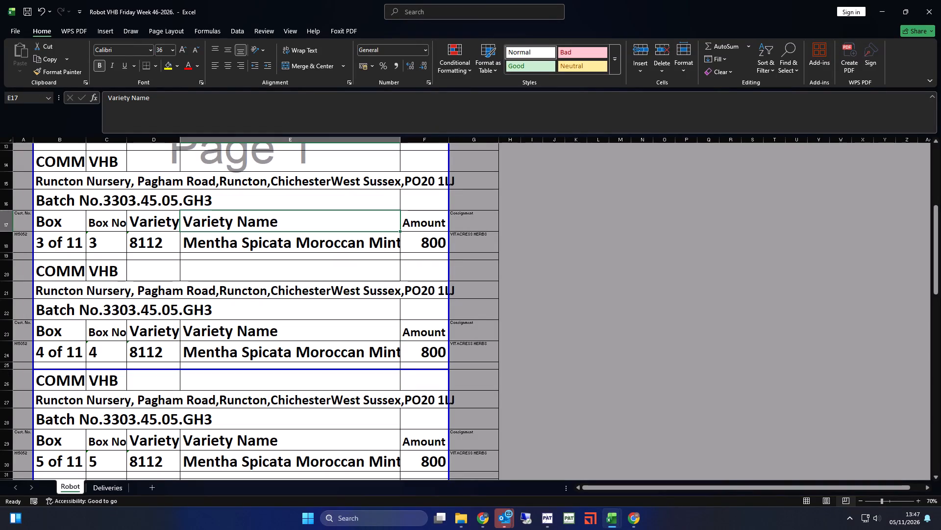
Switch to the Deliveries sheet, save the workbook again and select the empty cell B10 below the delivery table.
left_click(110, 487)
left_click(253, 302)
key("ctrl+s")
scroll(258, 303, "up", 5)
left_click(227, 254)
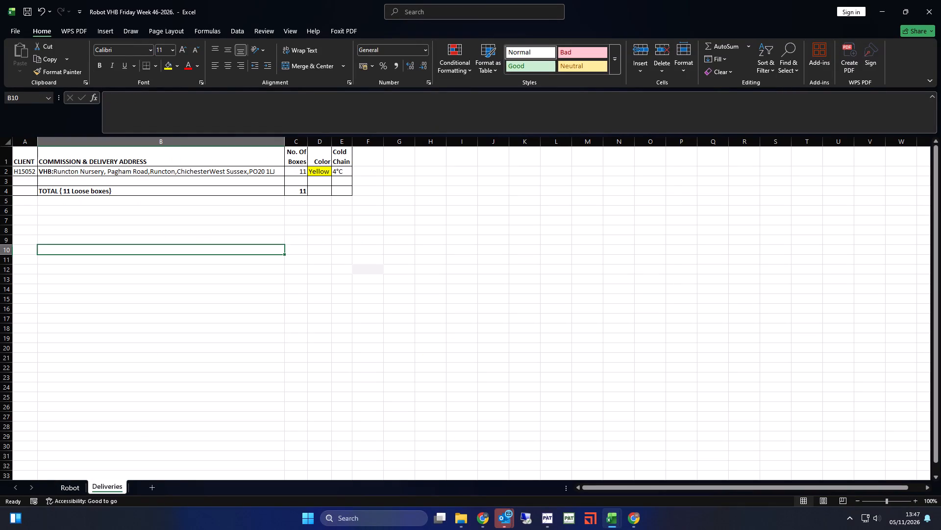
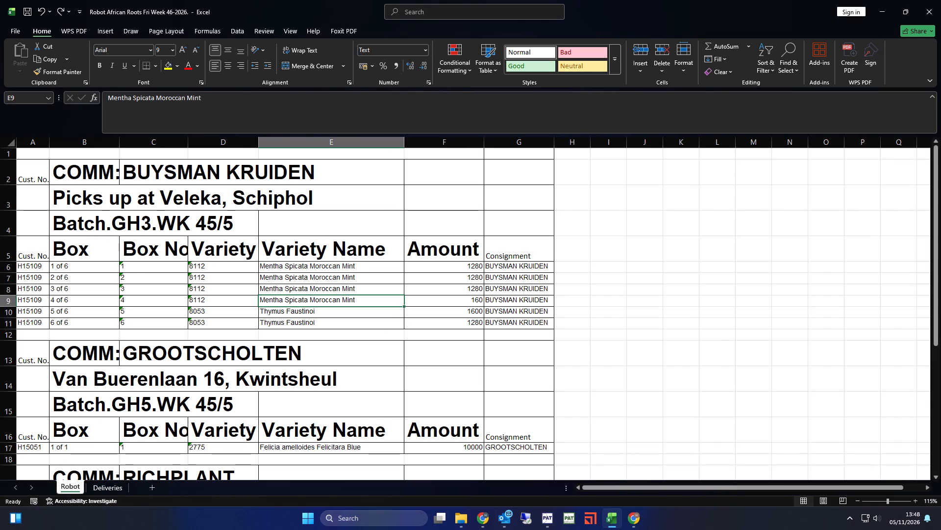
Set the print area of the Robot sheet to the BUYSMAN KRUIDEN block, cells B2 to F11.
left_click_drag(472, 324, 65, 166)
left_click(156, 30)
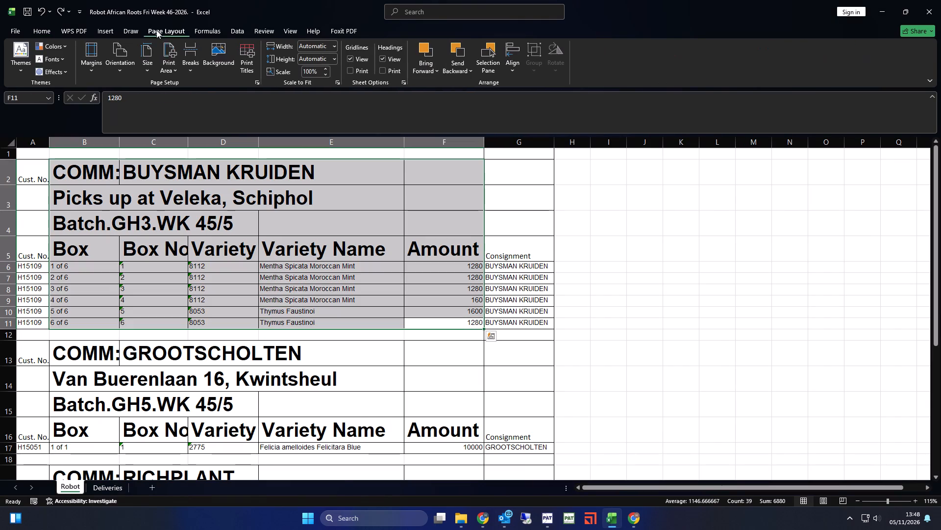
left_click(171, 72)
left_click(194, 85)
Open the page-width scaling choices for the Robot sheet.
left_click(332, 46)
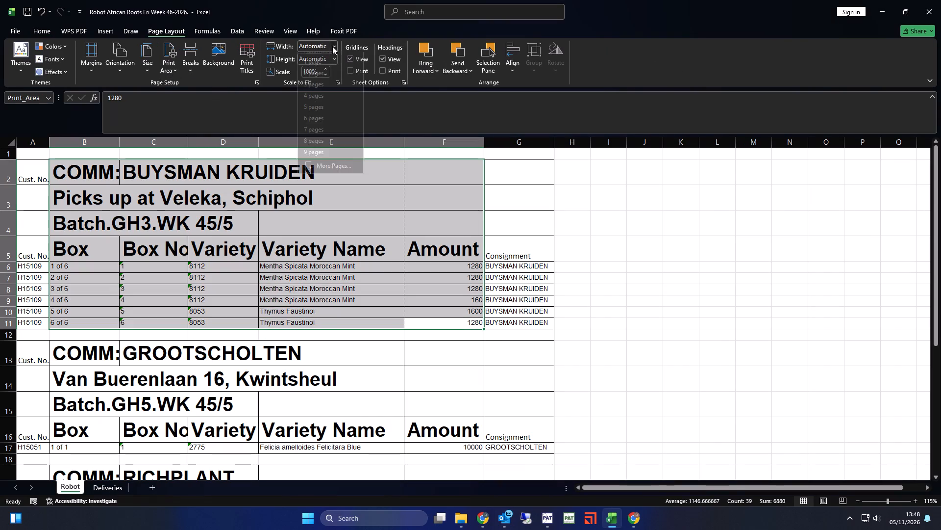
Scale the Robot sheet's printout to a width of 1 page.
left_click(323, 67)
Copy the large bold format of the BUYSMAN KRUIDEN COMM: cell onto that consignment's six box rows, from Box through Amount.
left_click(96, 175)
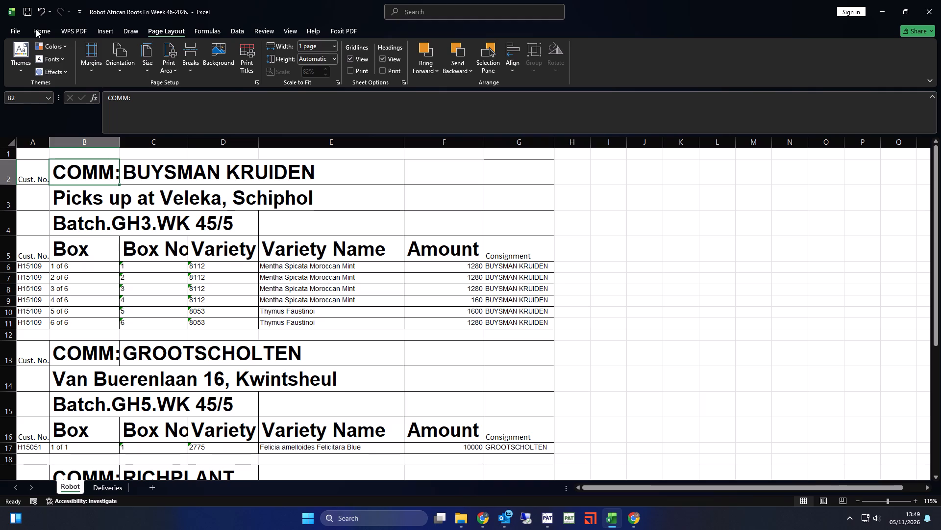
left_click(36, 29)
left_click(59, 74)
left_click_drag(447, 327, 250, 303)
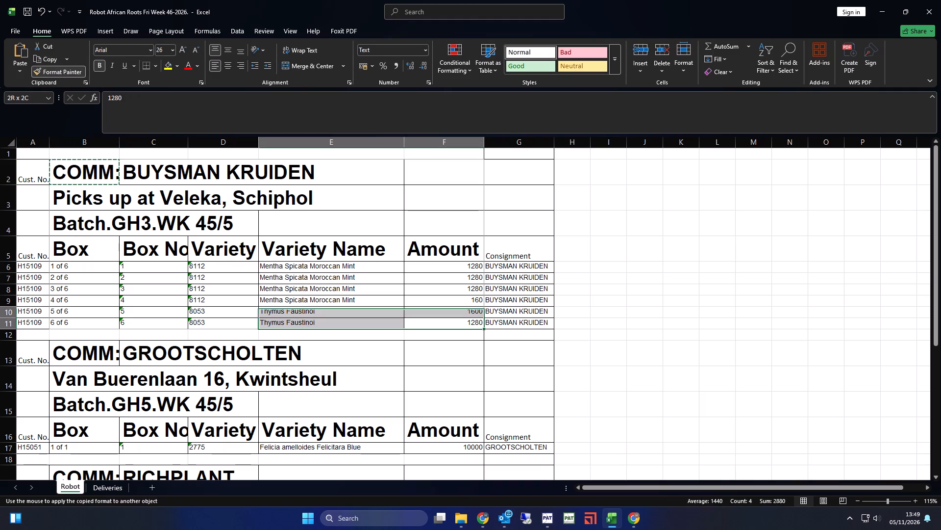
left_click_drag(250, 303, 94, 270)
left_click(156, 280)
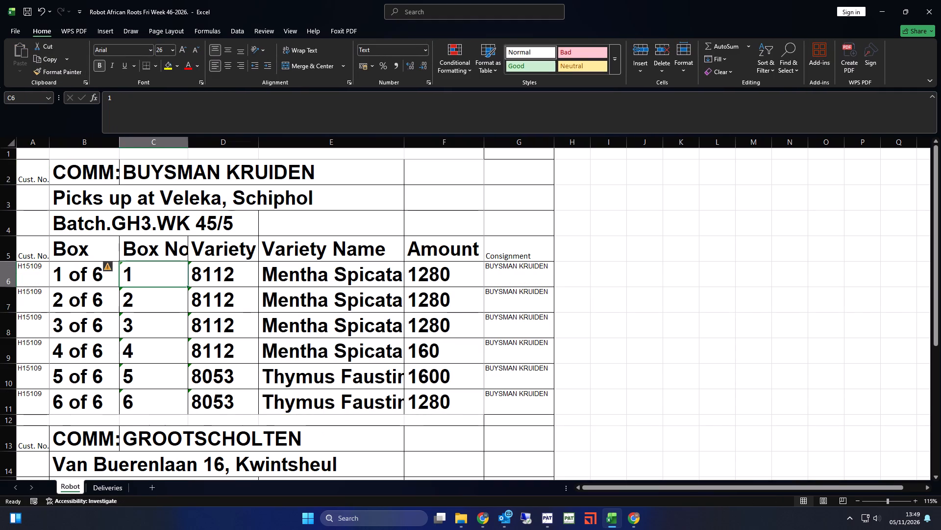
Widen the Variety Name column to just fit Mentha Spicata Moroccan Mint and slightly narrow the Box column.
double_click(404, 142)
left_click_drag(559, 141, 549, 142)
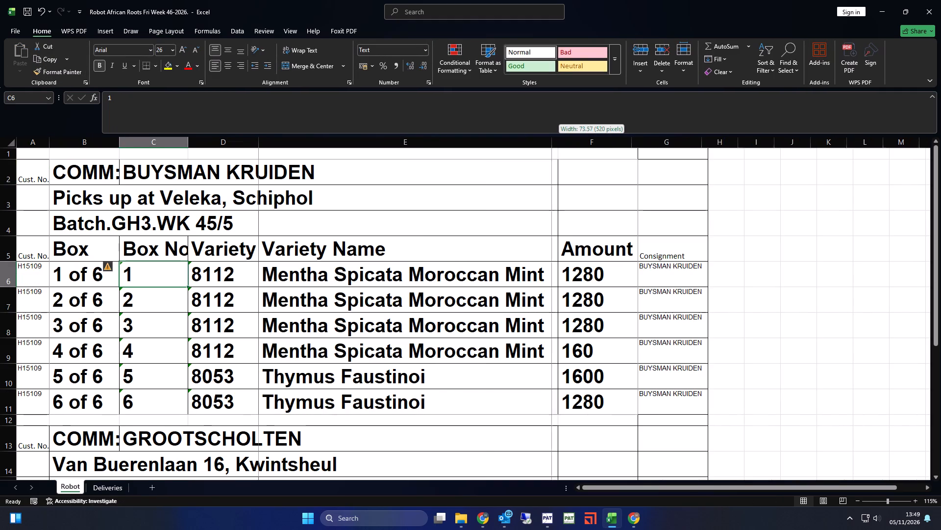
left_click_drag(549, 142, 545, 142)
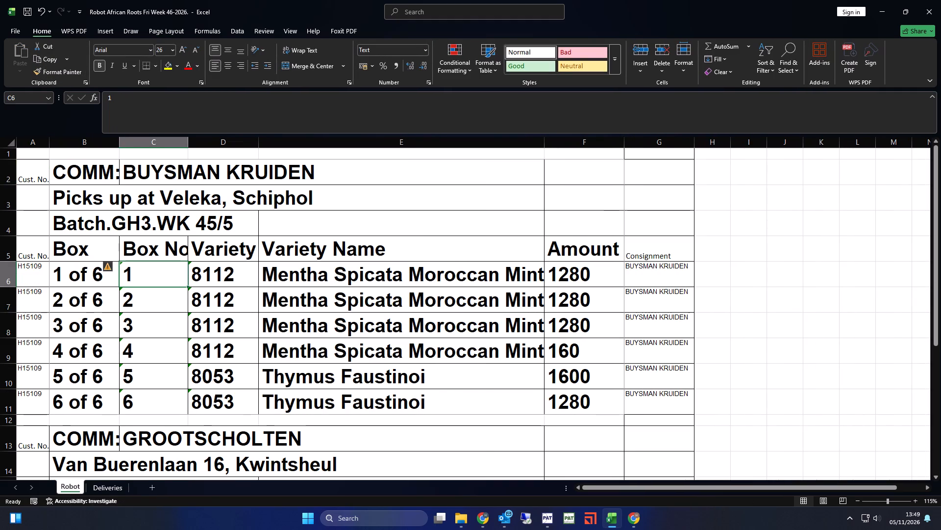
left_click_drag(119, 143, 114, 140)
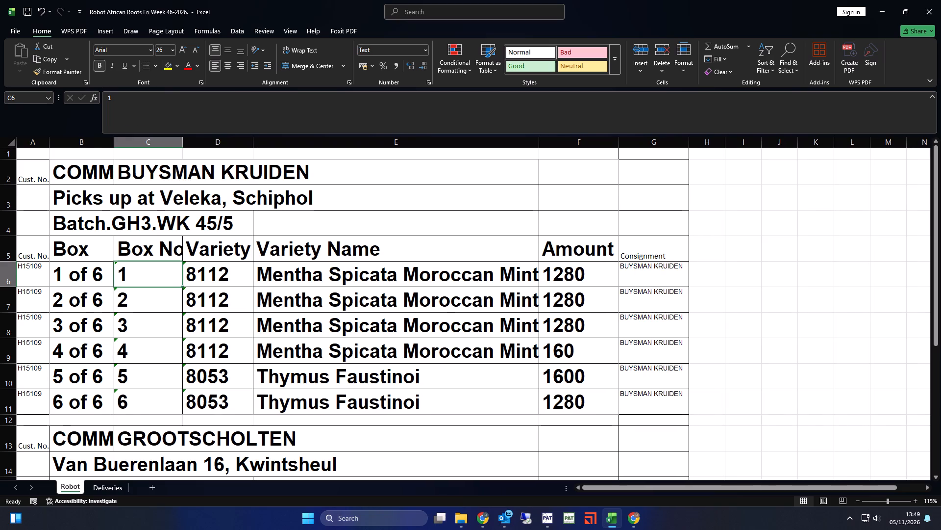
left_click(80, 156)
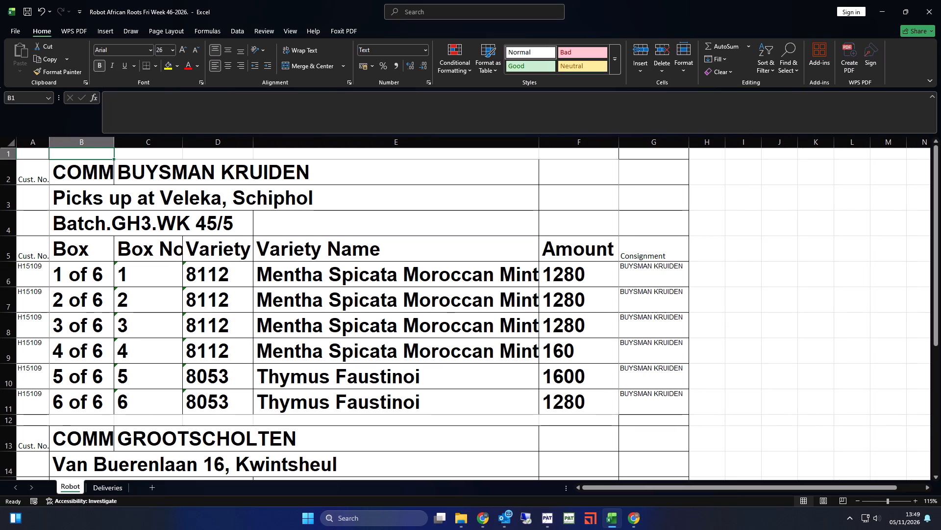
Insert a copy of BUYSMAN KRUIDEN heading rows 1 to 5 above each of boxes 6, 5, 4, 3 and 2, and save the workbook.
left_click_drag(11, 154, 28, 250)
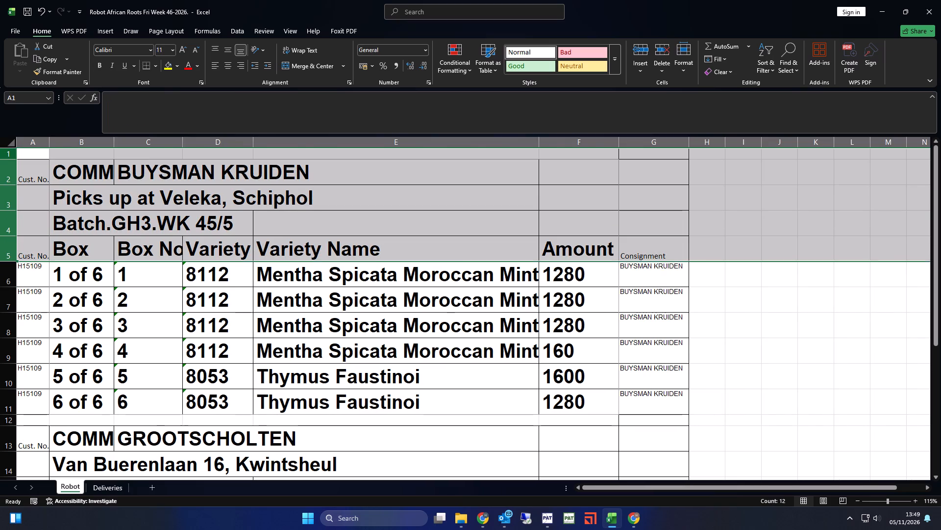
key("ctrl+c")
left_click(7, 400)
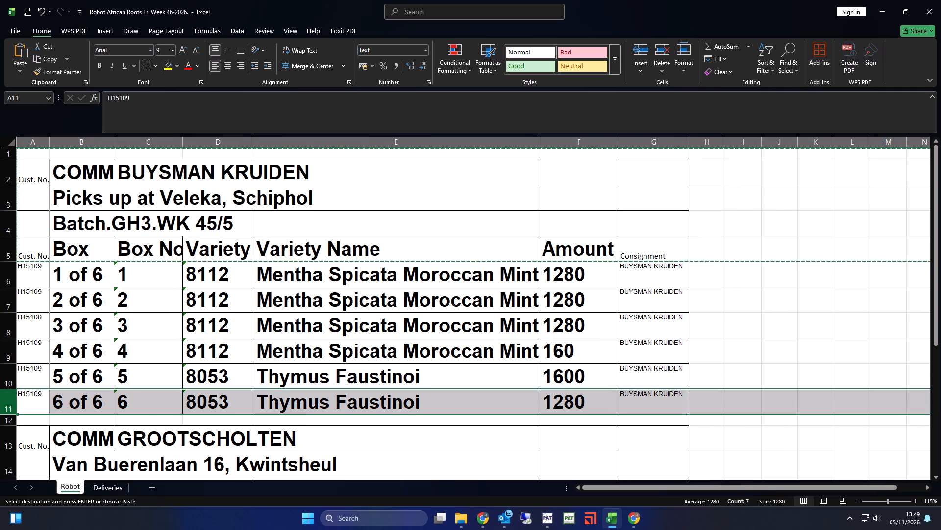
key("ctrl+plus")
key("ctrl+c")
left_click(8, 375)
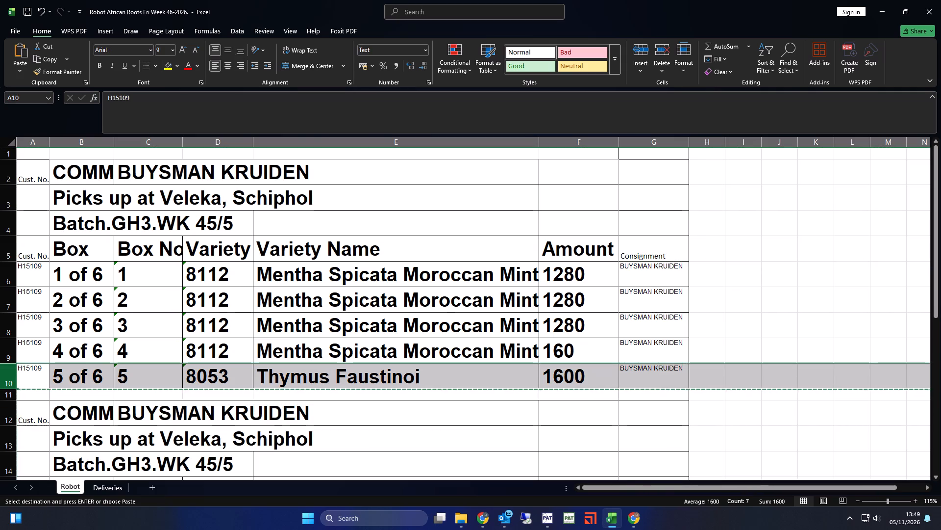
key("ctrl+plus")
key("ctrl+c")
left_click(6, 352)
key("ctrl+plus")
key("ctrl+c")
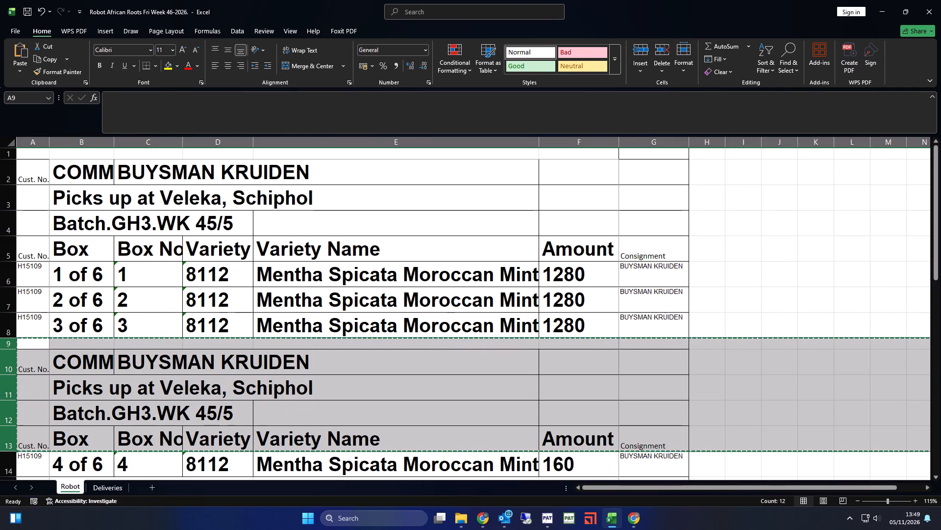
left_click(0, 331)
key("ctrl+plus")
key("ctrl+c")
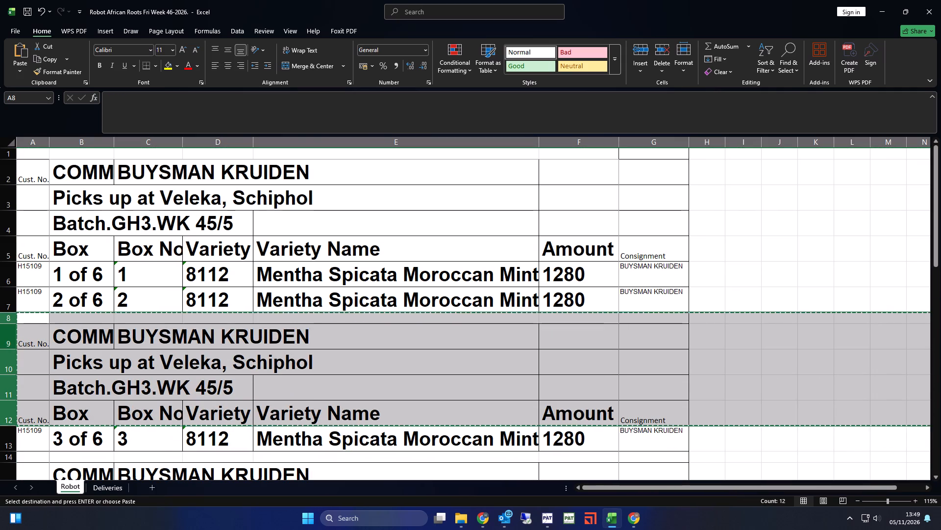
left_click(0, 301)
key("ctrl+plus")
left_click(263, 361)
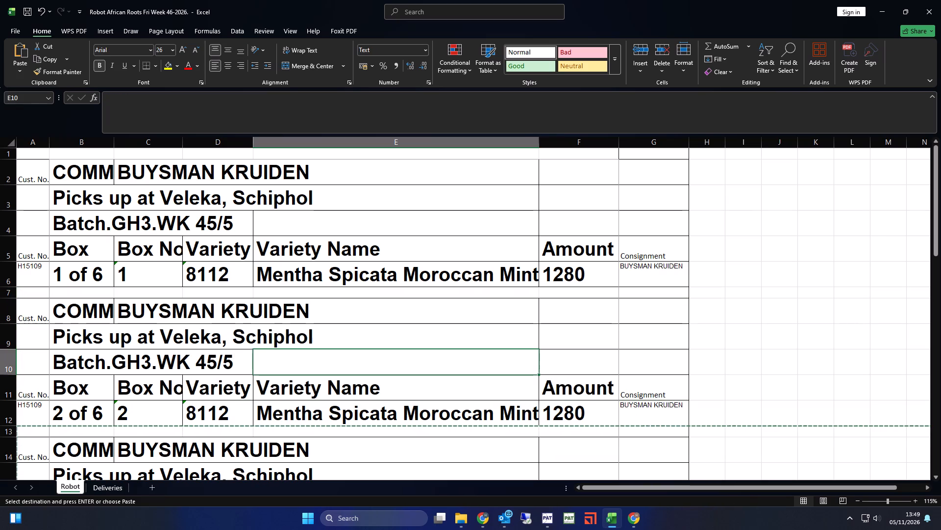
key("ctrl+s")
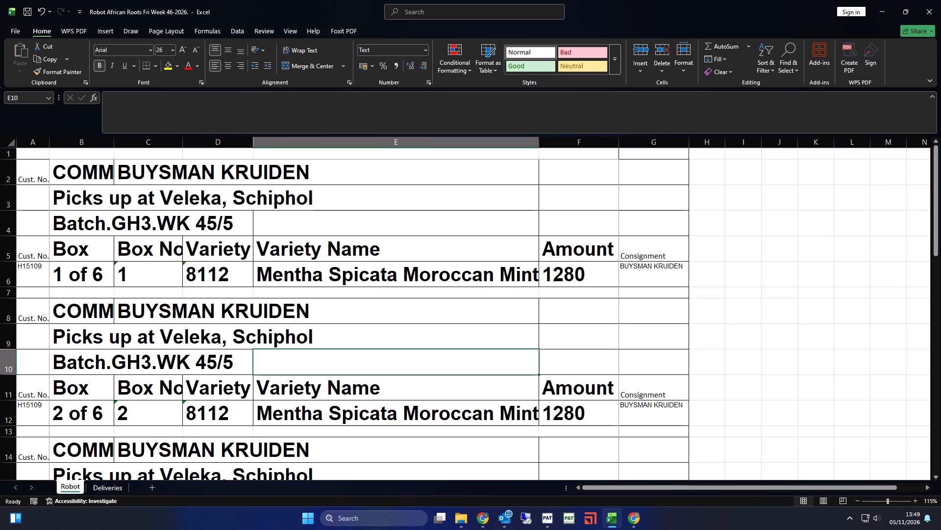
left_click(249, 324)
key("ctrl+s")
Show the Robot sheet in Page Break Preview, check the BUYSMAN KRUIDEN labels' page layout, and save the workbook.
left_click(847, 498)
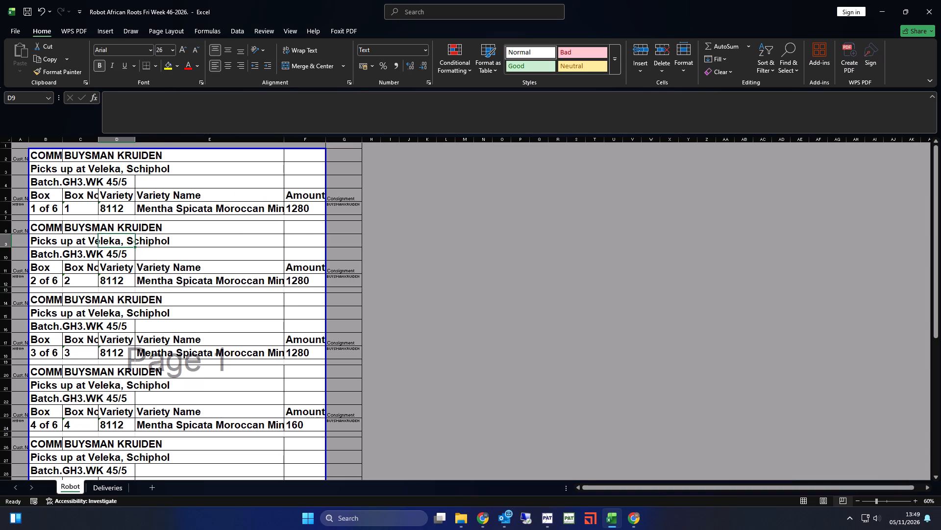
scroll(207, 372, "down", 4)
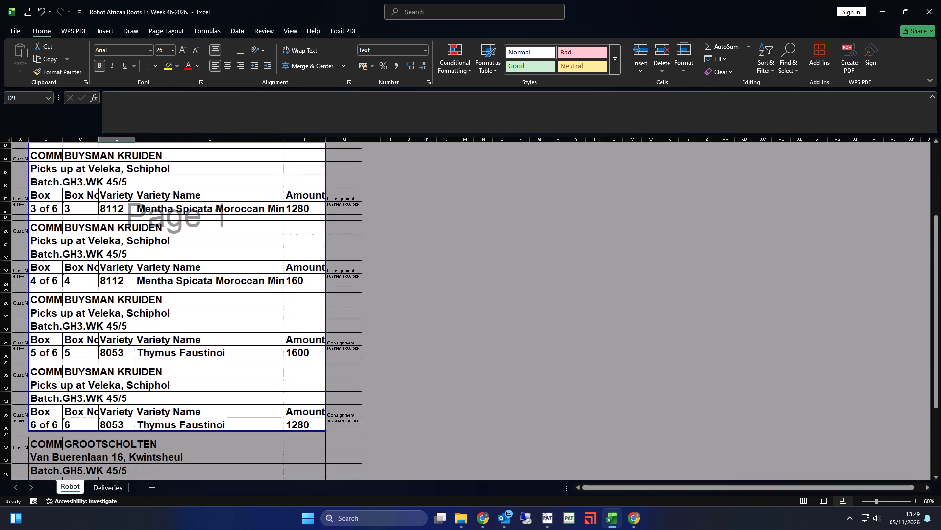
scroll(206, 373, "up", 2)
left_click(216, 341)
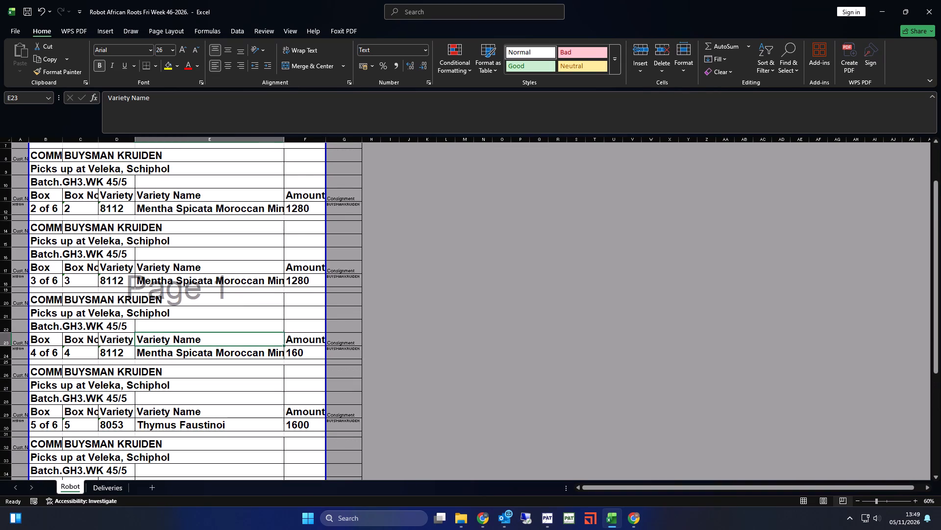
key("ctrl+s")
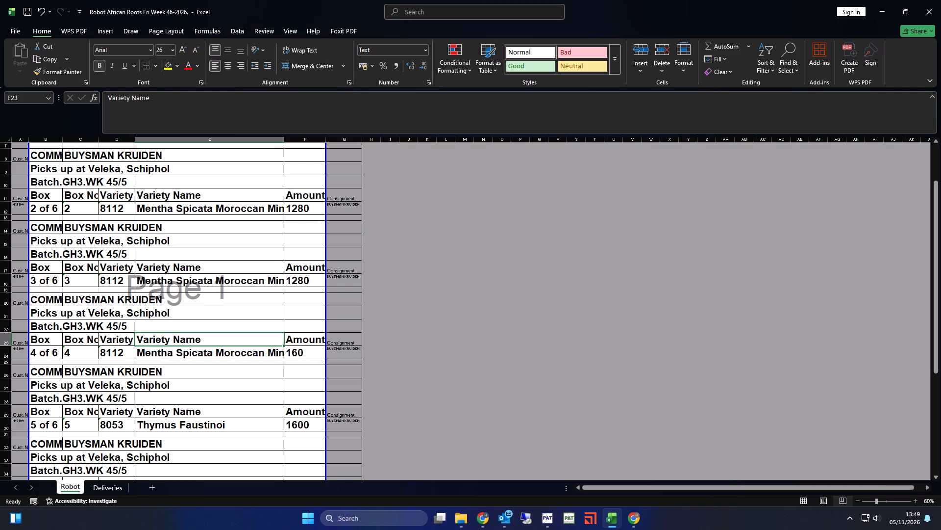
In the print preview, reduce the top margin to 0.89 cm and the bottom to 0.86 cm, and narrow both side margins.
key("ctrl+p")
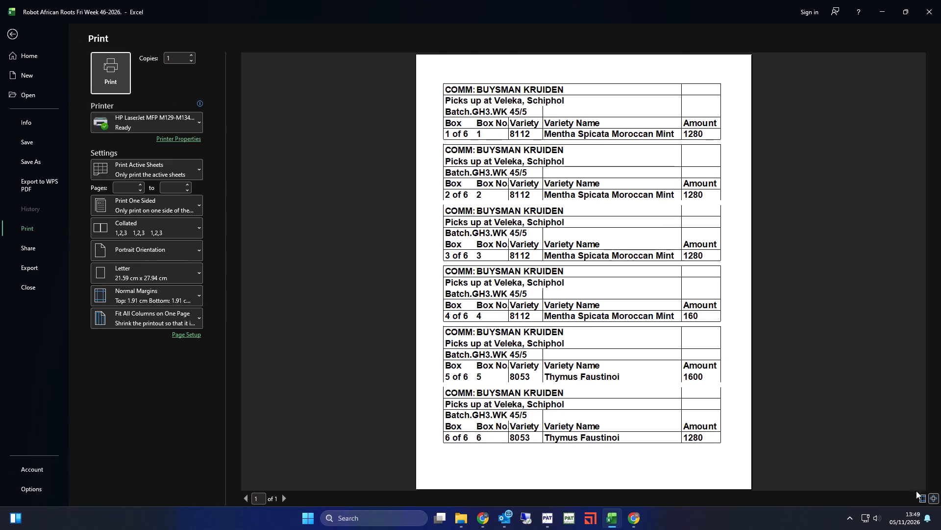
left_click(919, 496)
left_click_drag(419, 83, 419, 68)
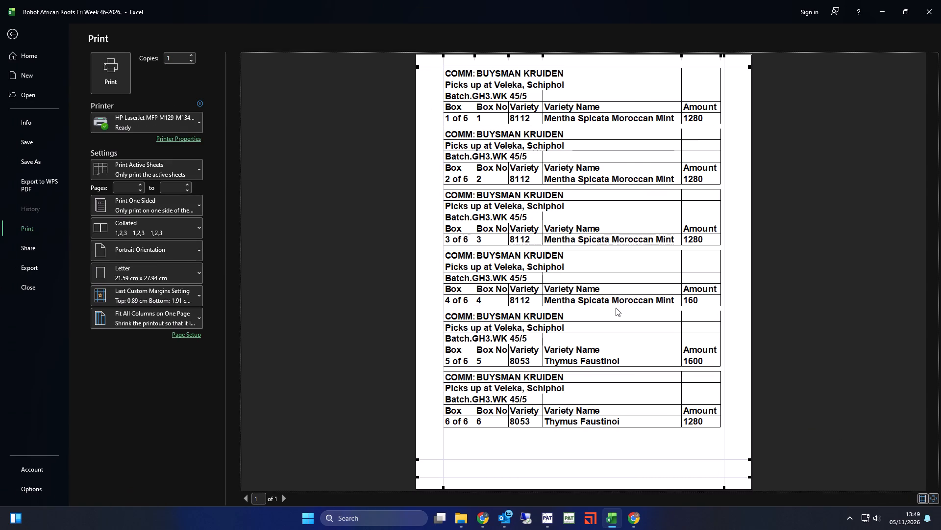
left_click_drag(748, 458, 748, 471)
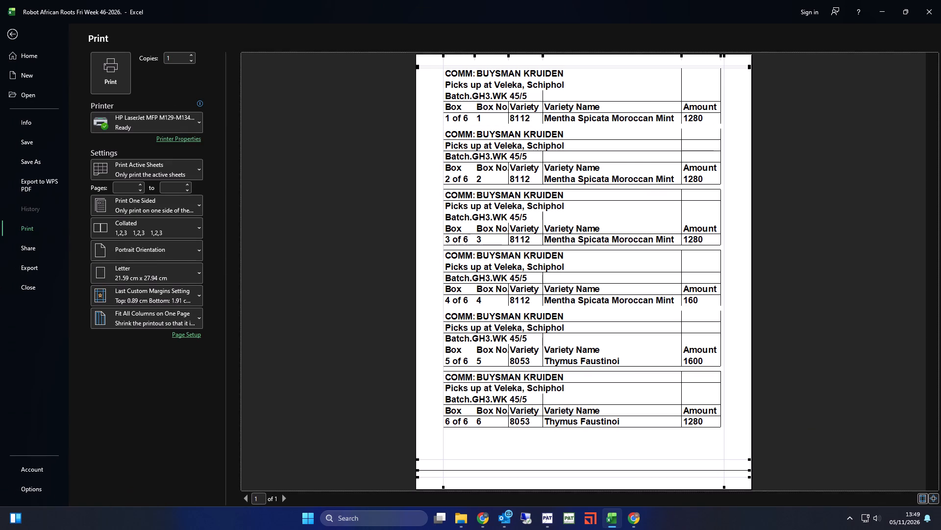
left_click_drag(748, 471, 748, 474)
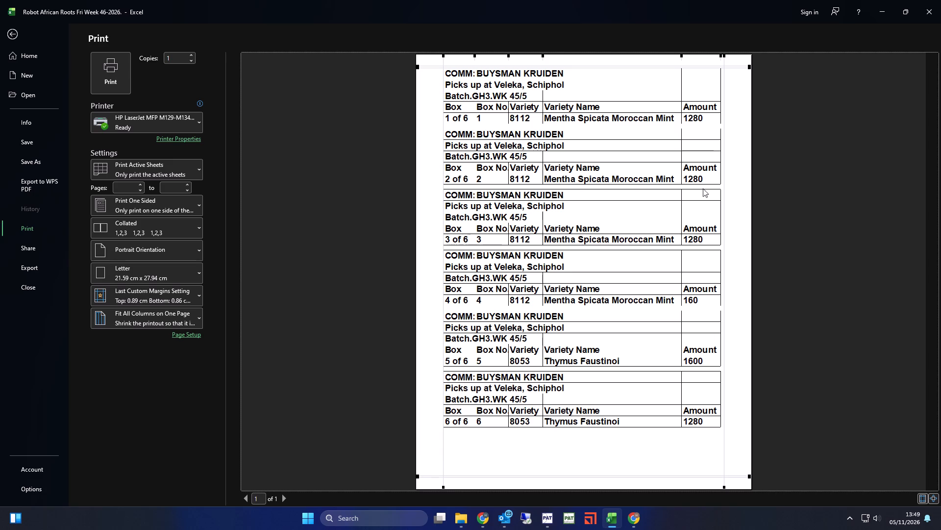
left_click_drag(725, 61, 745, 66)
left_click_drag(443, 60, 422, 61)
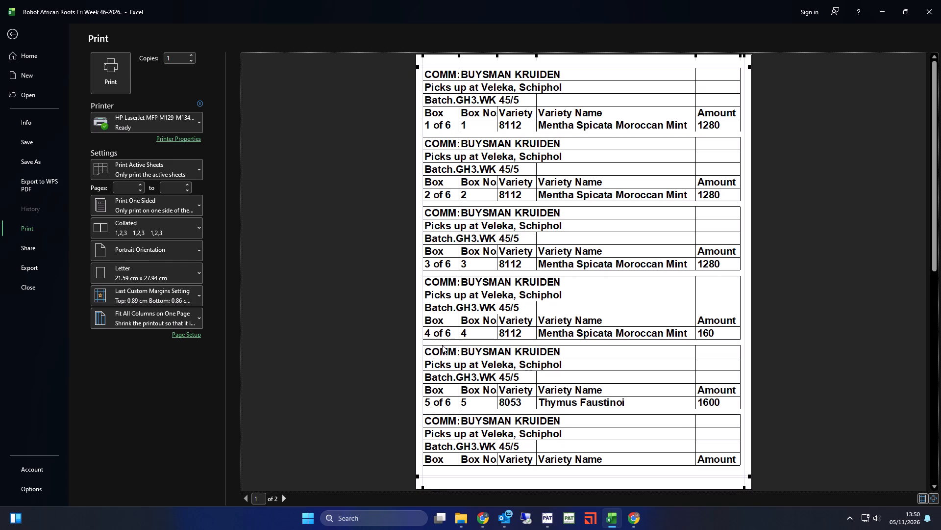
key("Escape")
Move the page break to just above the BUYSMAN KRUIDEN 5 of 6 label, leaving four labels on page 1, and save the workbook.
scroll(191, 341, "down", 4)
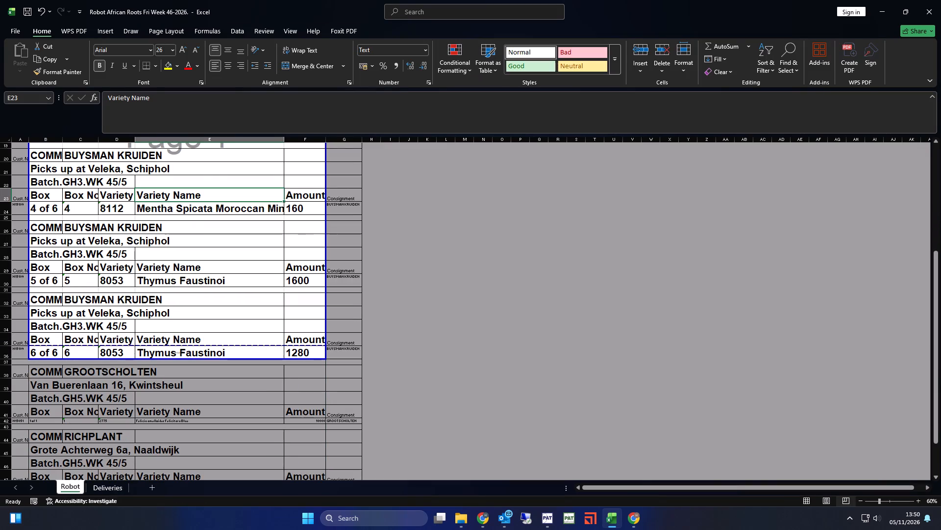
left_click_drag(170, 346, 147, 220)
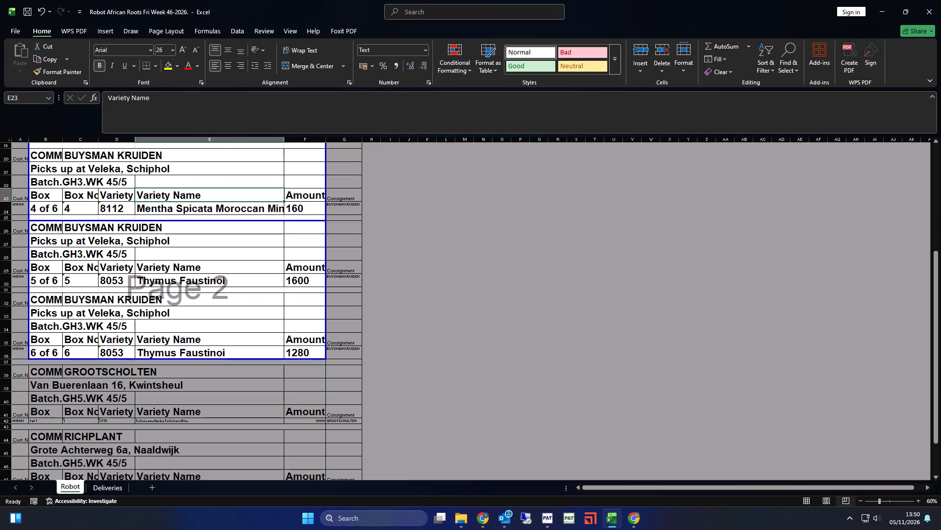
left_click(163, 256)
key("ctrl+s")
scroll(188, 300, "up", 2)
key("ctrl+s")
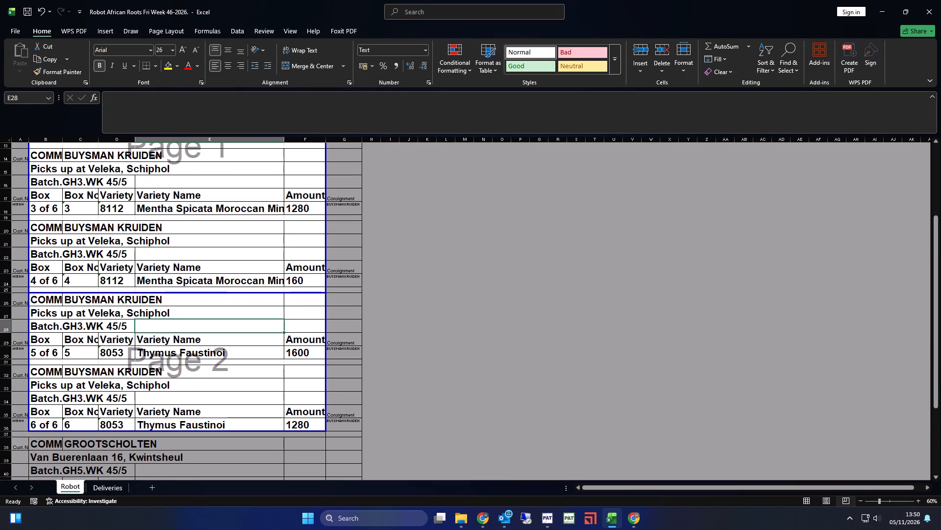
left_click(195, 259)
key("ctrl+s")
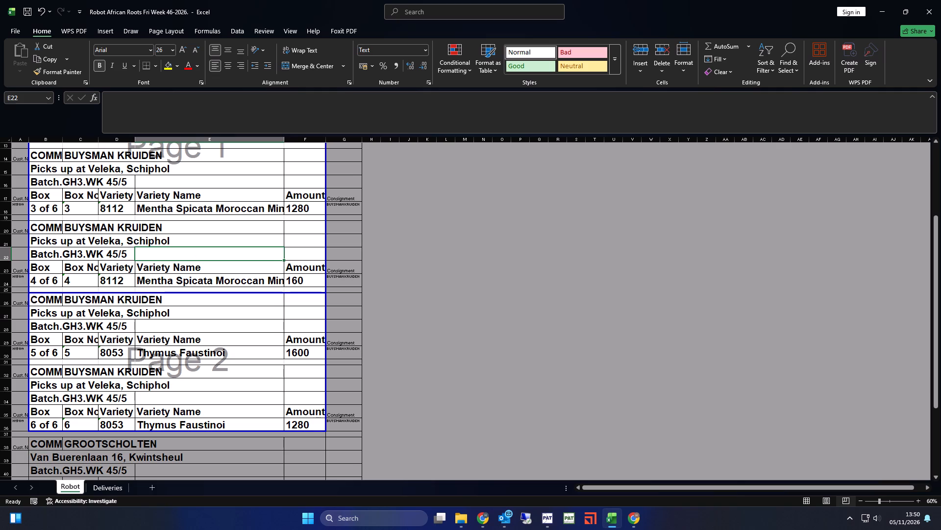
left_click(186, 292)
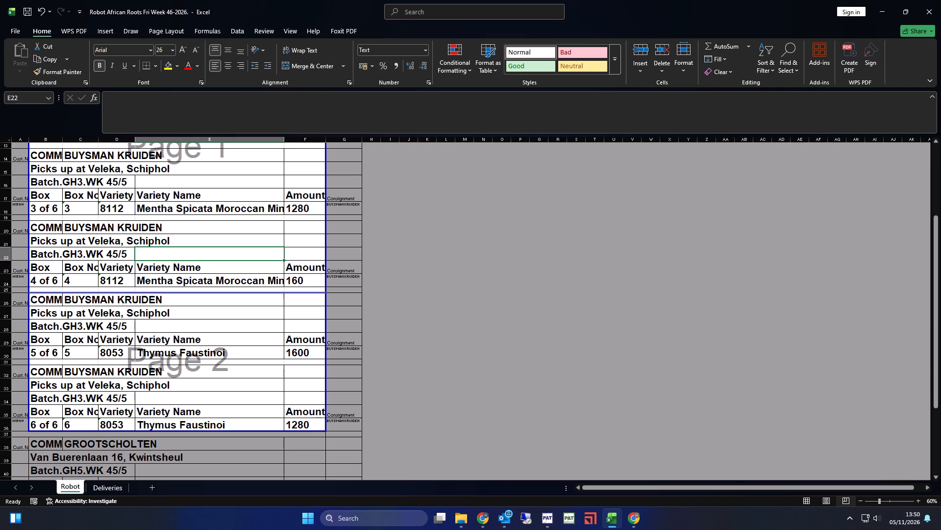
key("ctrl+s")
scroll(188, 310, "up", 7)
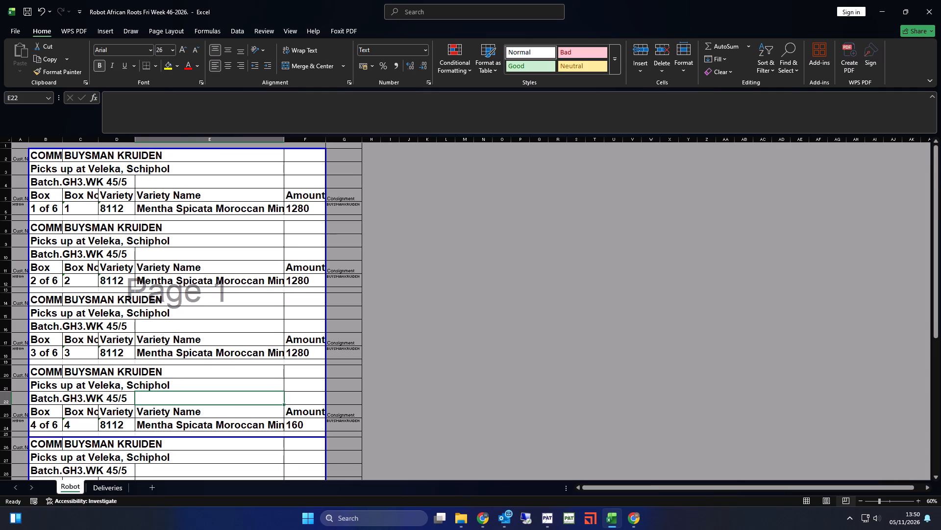
Check the BUYSMAN KRUIDEN row on the Deliveries sheet and return to the Robot sheet.
left_click(112, 483)
left_click(7, 205)
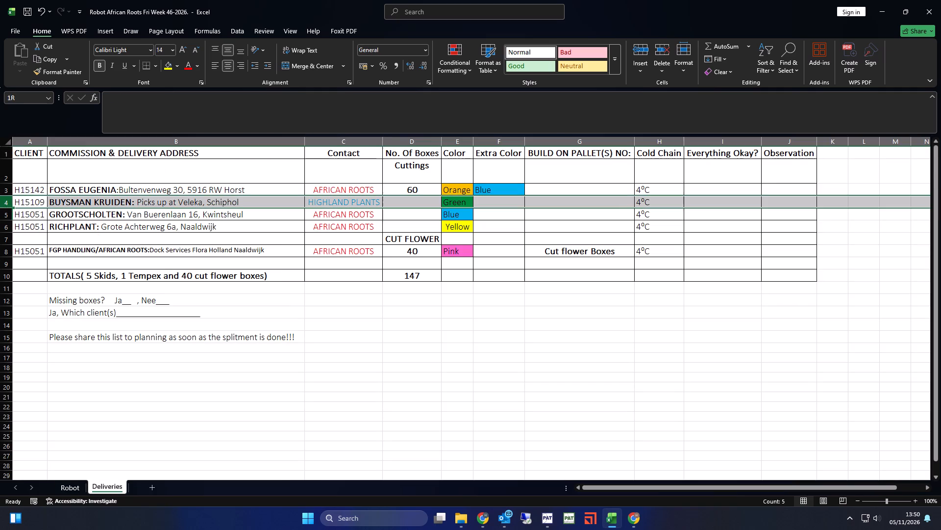
left_click(80, 486)
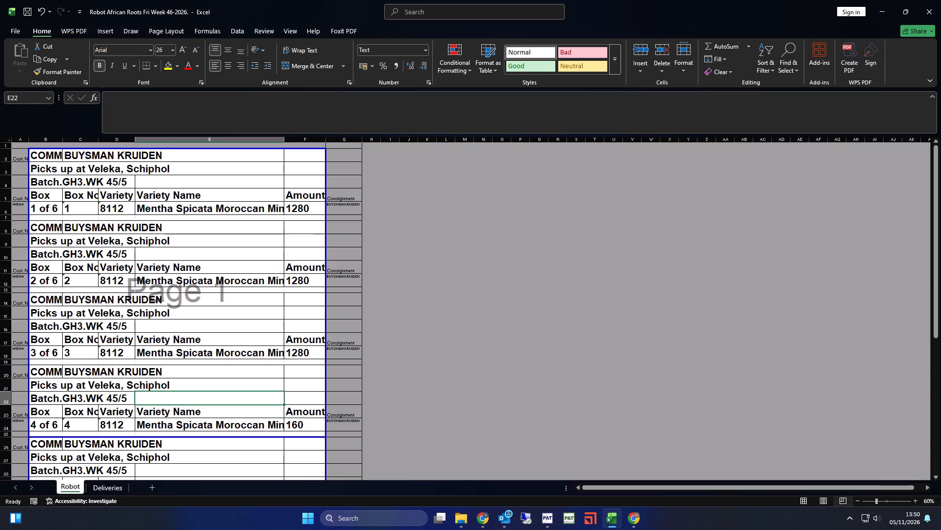
Open the print preview of the Robot sheet's BUYSMAN KRUIDEN labels.
key("ctrl+p")
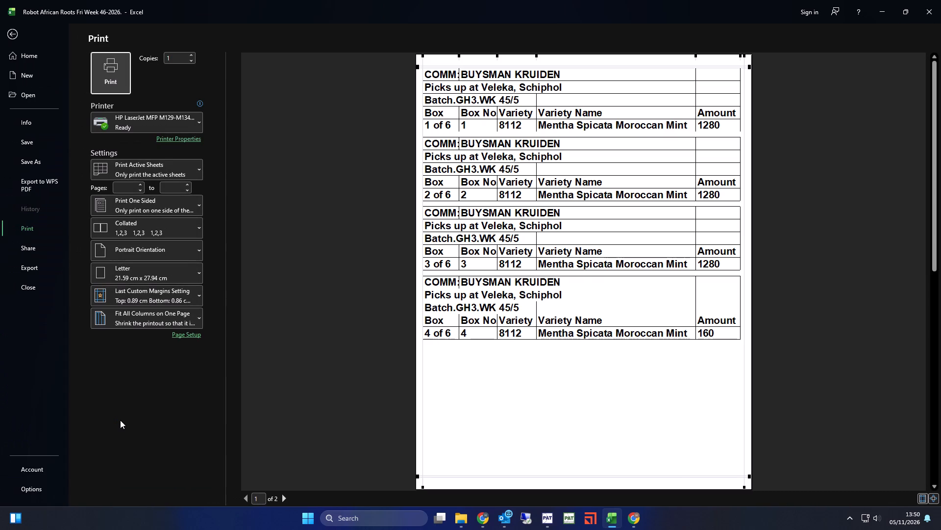
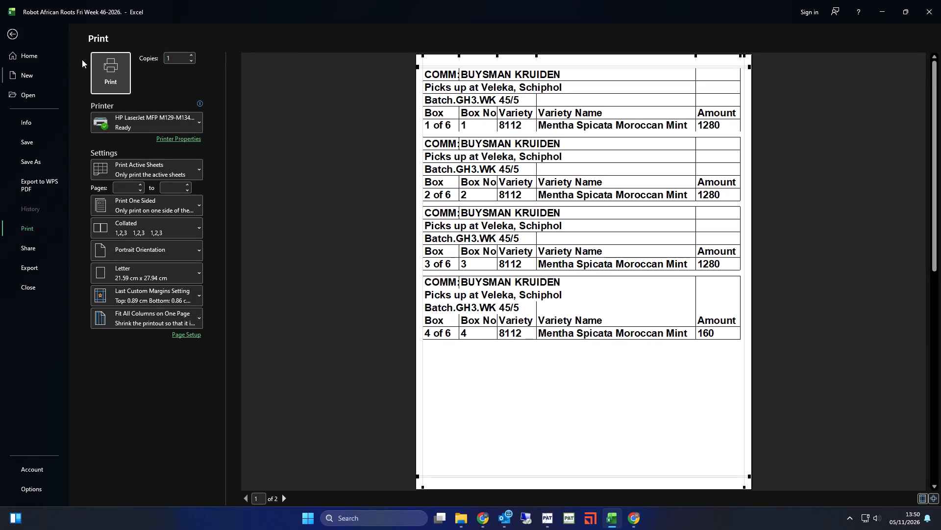
Print the BUYSMAN KRUIDEN box labels and save the workbook.
left_click(110, 70)
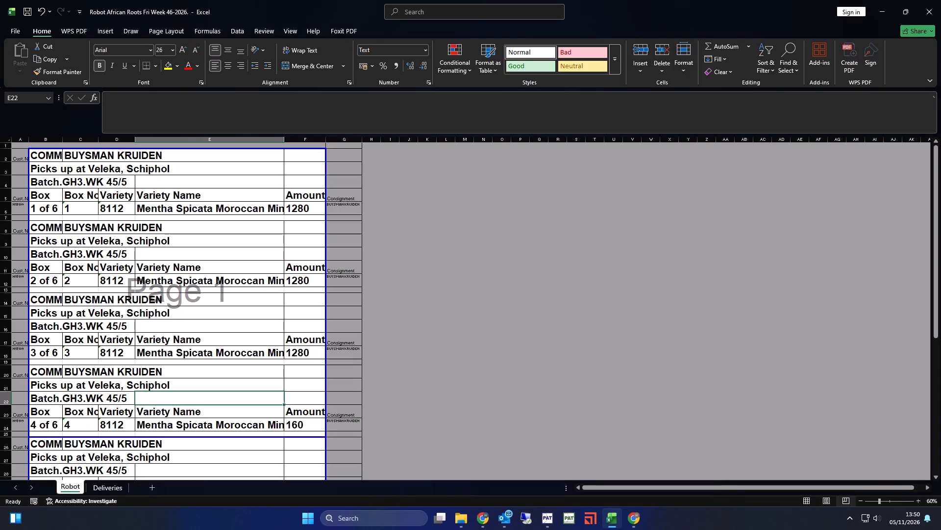
left_click(238, 330)
key("ctrl+s")
Return the Robot sheet to Normal view and set the GROOTSCHOLTEN block, B38:F42, as the print area.
scroll(223, 333, "down", 7)
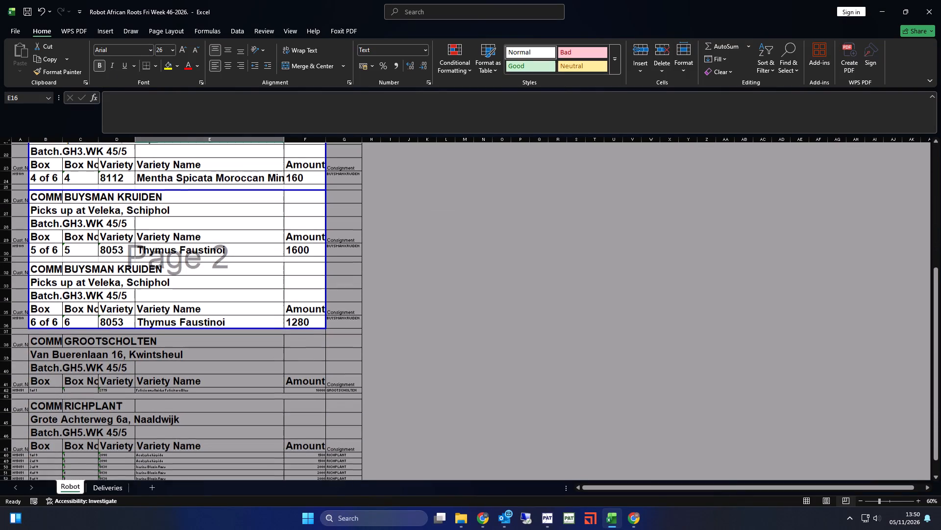
left_click(212, 356)
left_click(806, 503)
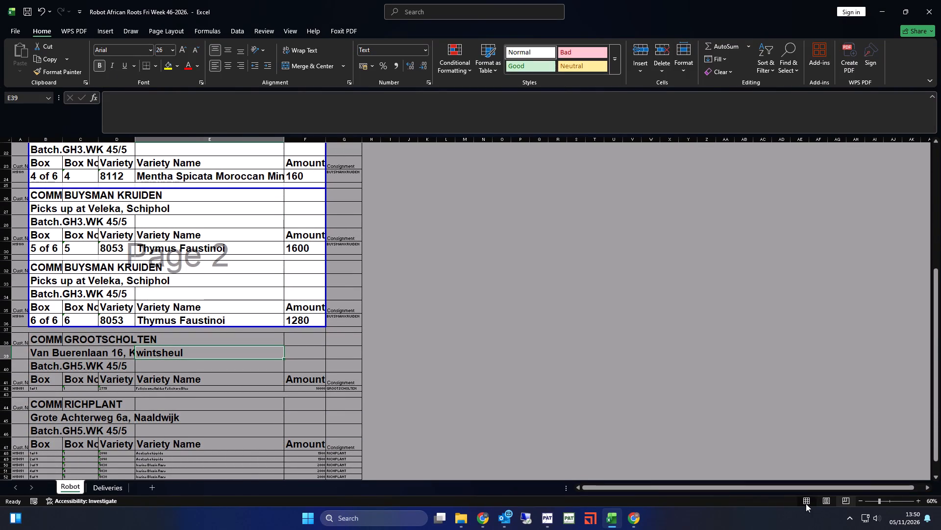
scroll(226, 367, "down", 5)
scroll(230, 361, "up", 1)
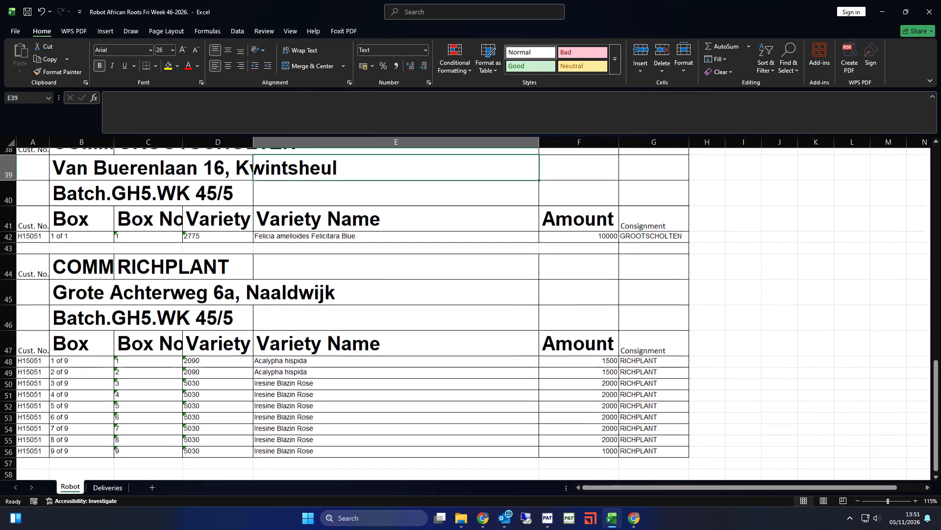
left_click(309, 248)
left_click_drag(577, 254, 89, 177)
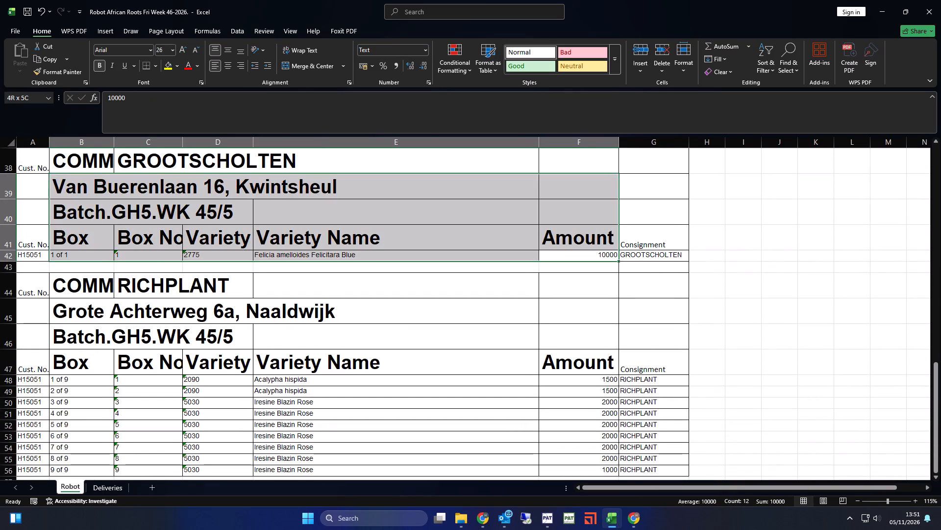
left_click_drag(89, 177, 84, 190)
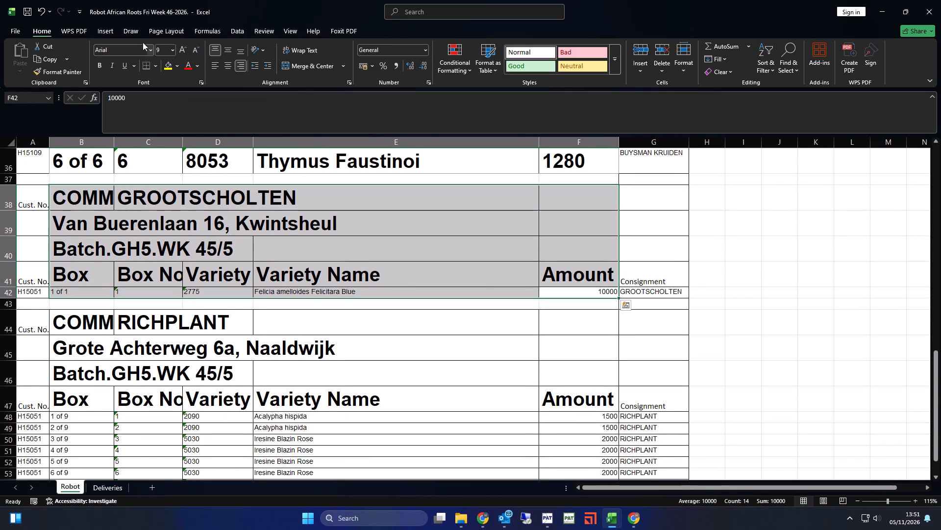
left_click(155, 33)
left_click(164, 70)
left_click(196, 88)
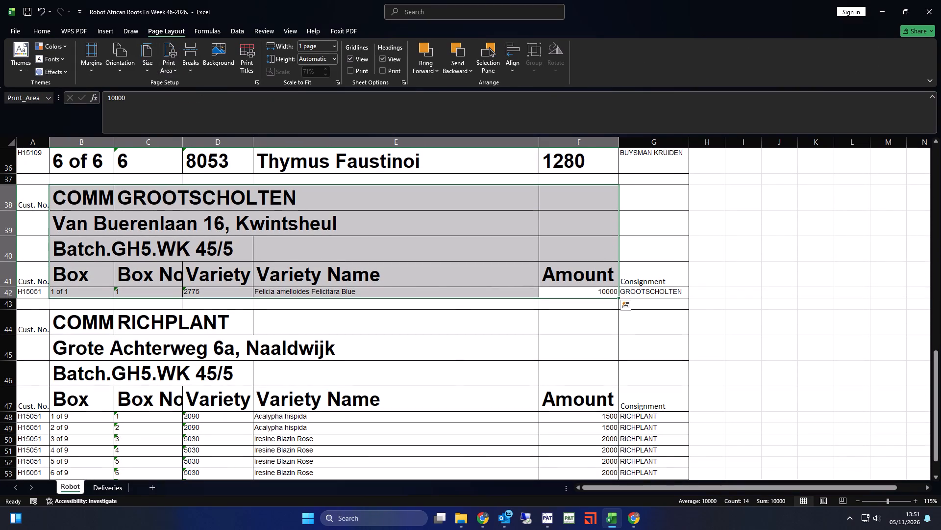
Copy the format of the GROOTSCHOLTEN COMM heading onto its box row, B42:F42, with Format Painter.
left_click(95, 201)
left_click(43, 31)
left_click(74, 77)
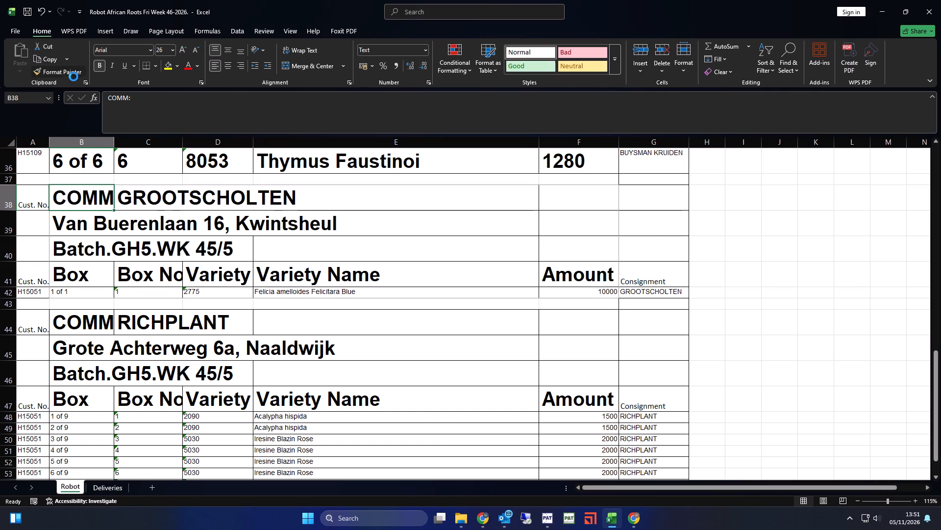
left_click_drag(561, 296, 91, 288)
left_click(283, 234)
Adjust the Variety Name column to a width of about 63 and save the workbook.
left_click_drag(538, 143, 591, 145)
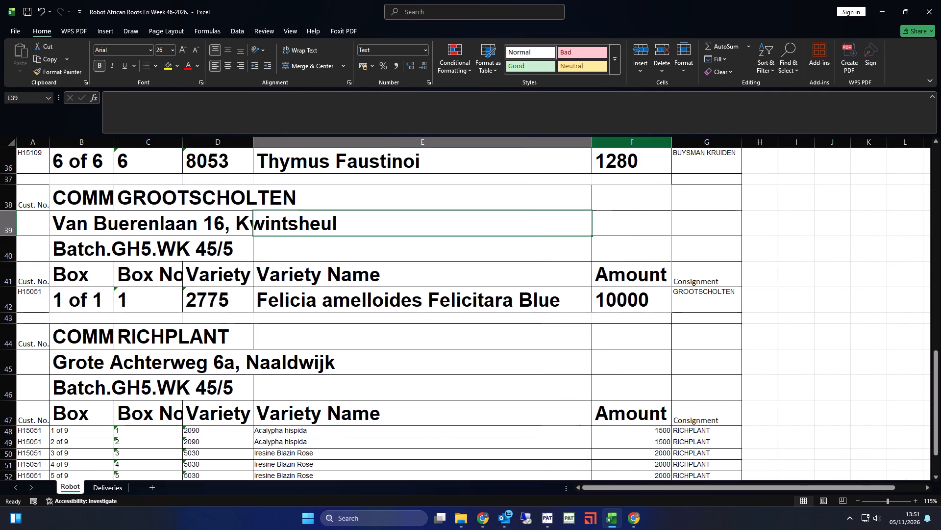
left_click_drag(590, 144, 513, 148)
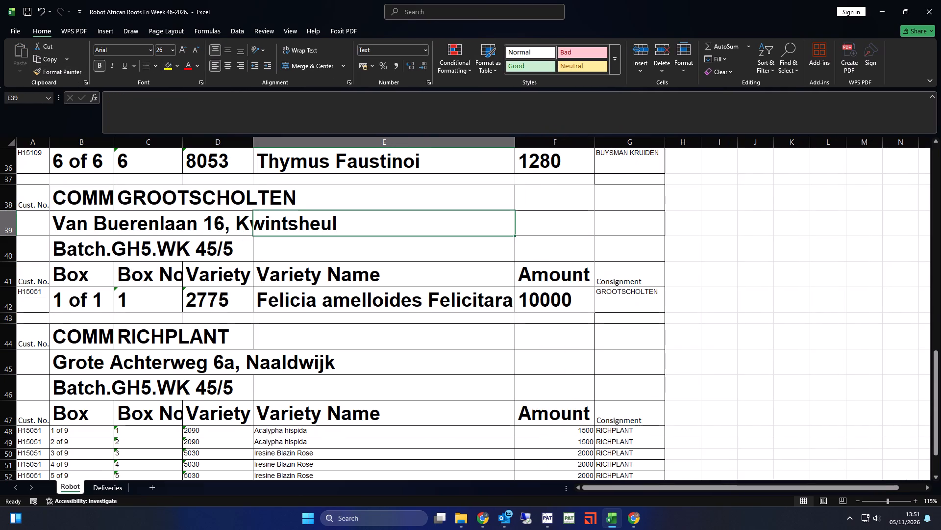
left_click_drag(515, 143, 506, 143)
left_click(413, 290)
key("ctrl+s")
left_click(243, 270)
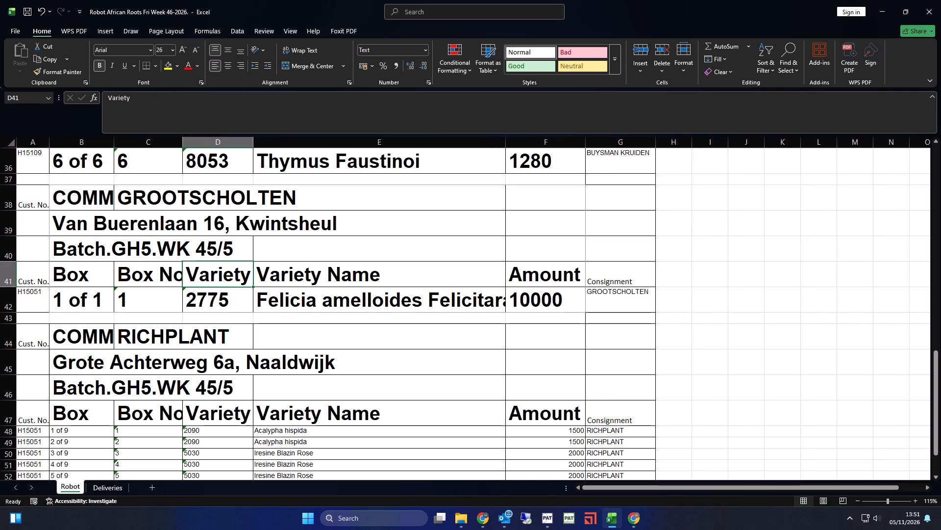
key("ctrl+s")
On the Deliveries sheet, enter 6 as the number of boxes for BUYSMAN KRUIDEN.
left_click(107, 493)
left_click(430, 199)
key("6")
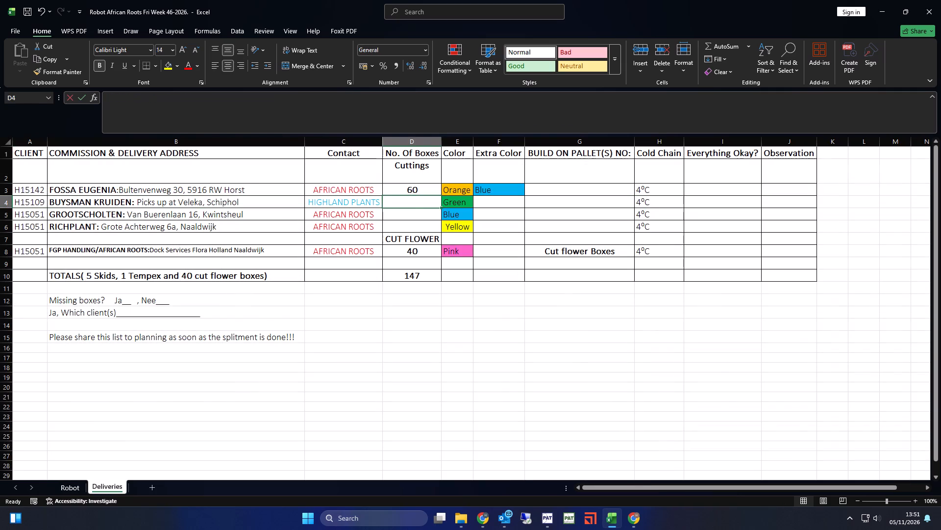
key("Return")
Print the GROOTSCHOLTEN label from the Robot sheet.
left_click(63, 488)
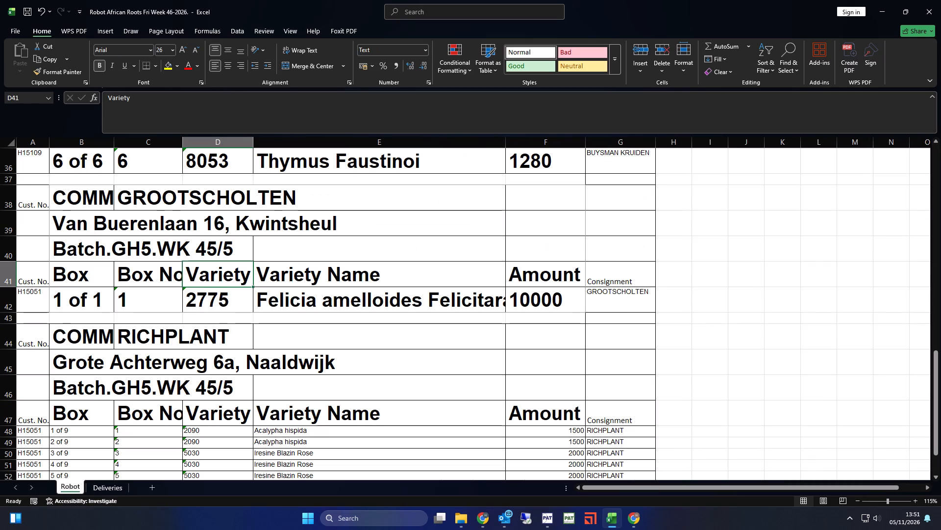
key("ctrl+p")
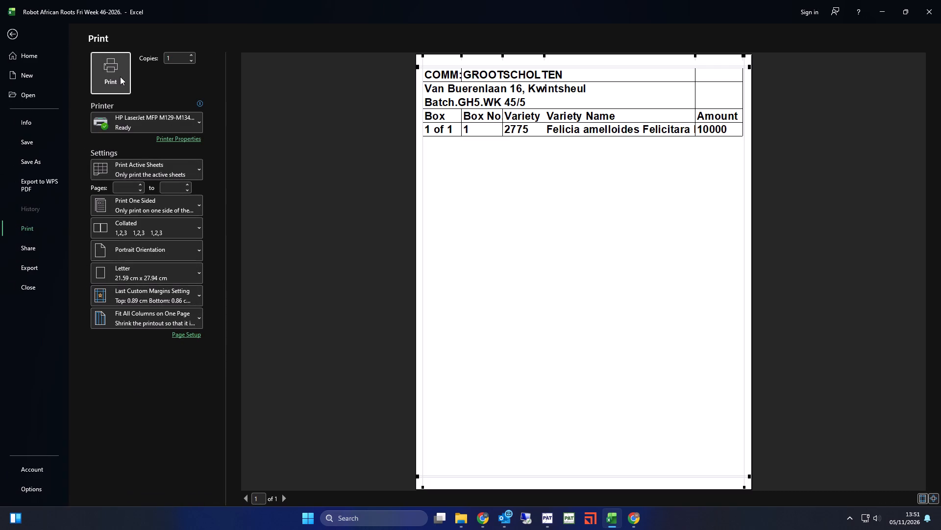
left_click(118, 76)
Set the RICHPLANT block, B44:F56, as the print area.
scroll(181, 308, "down", 2)
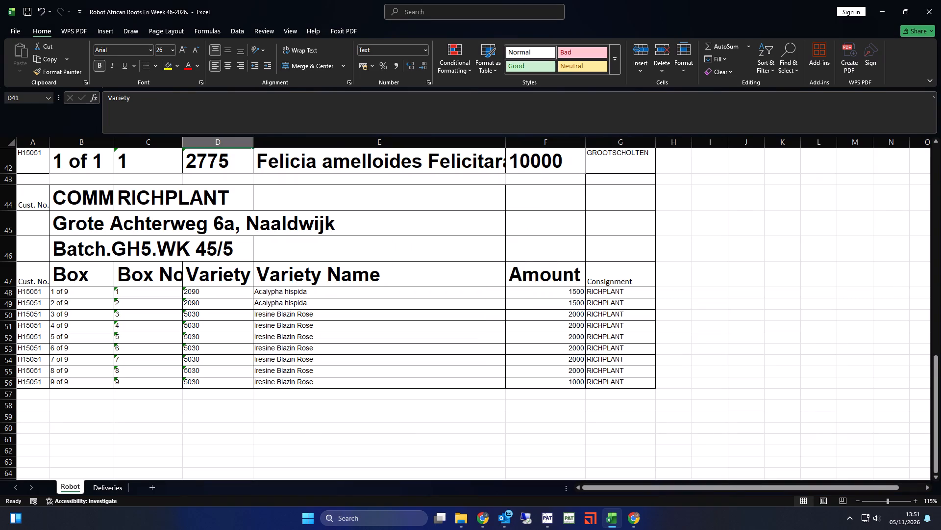
left_click_drag(551, 385, 85, 197)
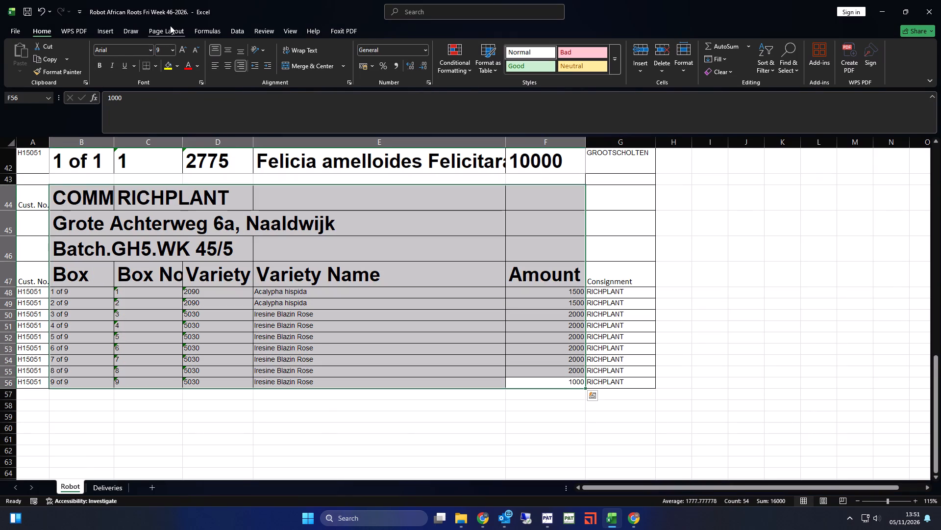
left_click(170, 26)
left_click(174, 62)
left_click(189, 83)
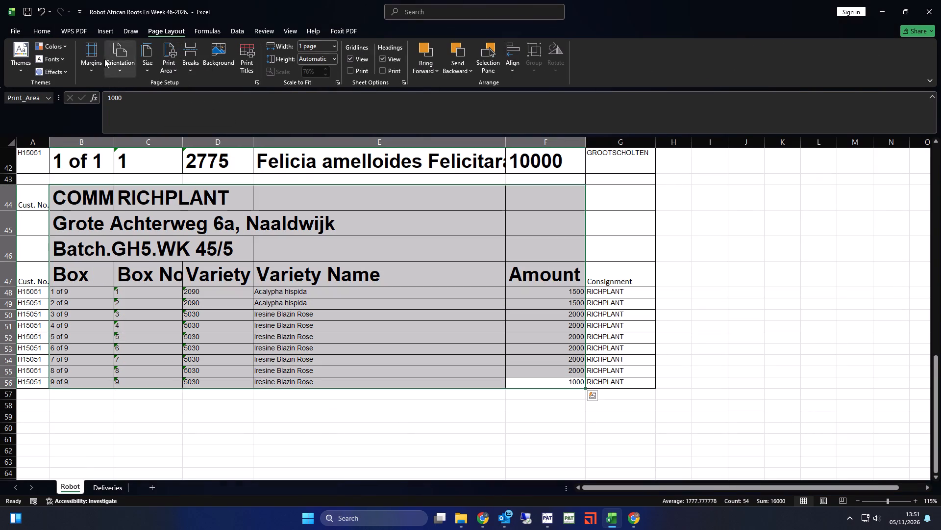
Copy the format of the RICHPLANT COMM heading onto its nine box rows, B48:F56, with Format Painter.
left_click(96, 198)
left_click(50, 36)
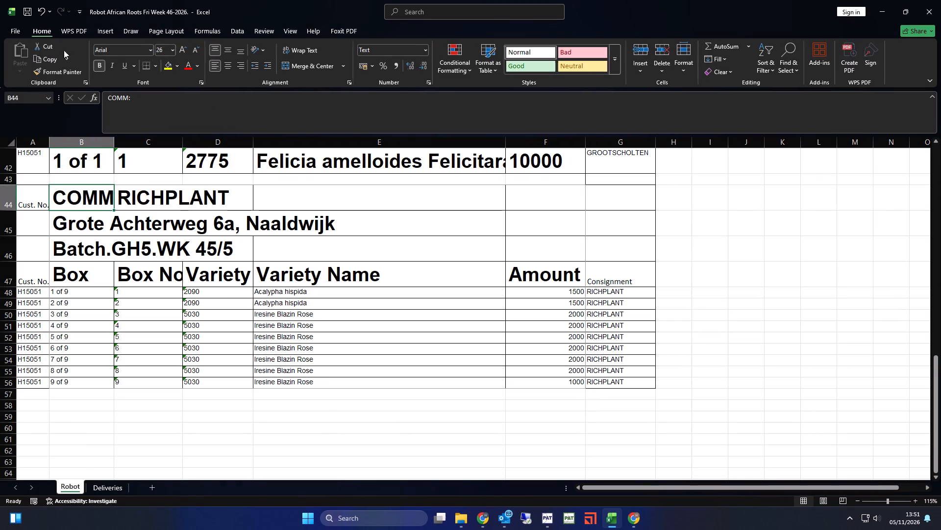
left_click(71, 71)
left_click_drag(541, 382, 91, 292)
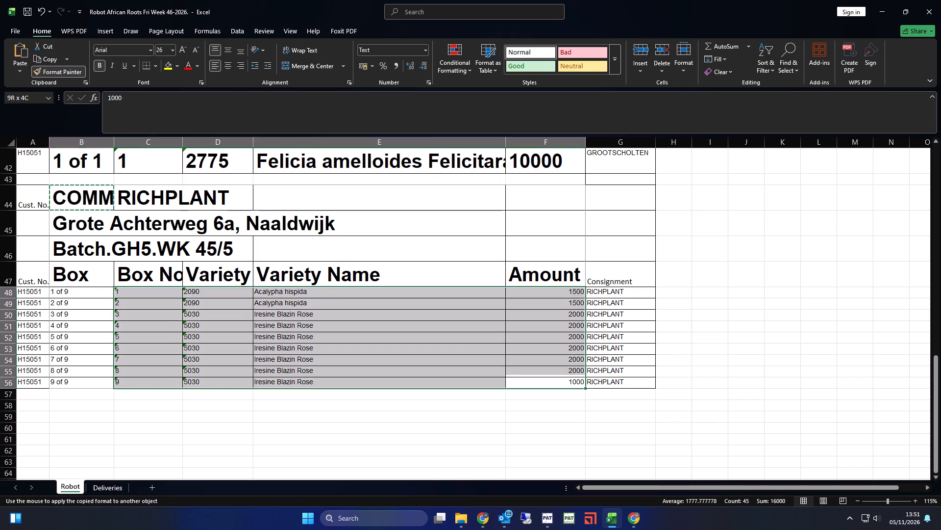
left_click_drag(91, 292, 88, 292)
Narrow the Variety Name column so it just fits "Iresine Blazin Rose".
left_click(334, 245)
left_click_drag(507, 140, 501, 140)
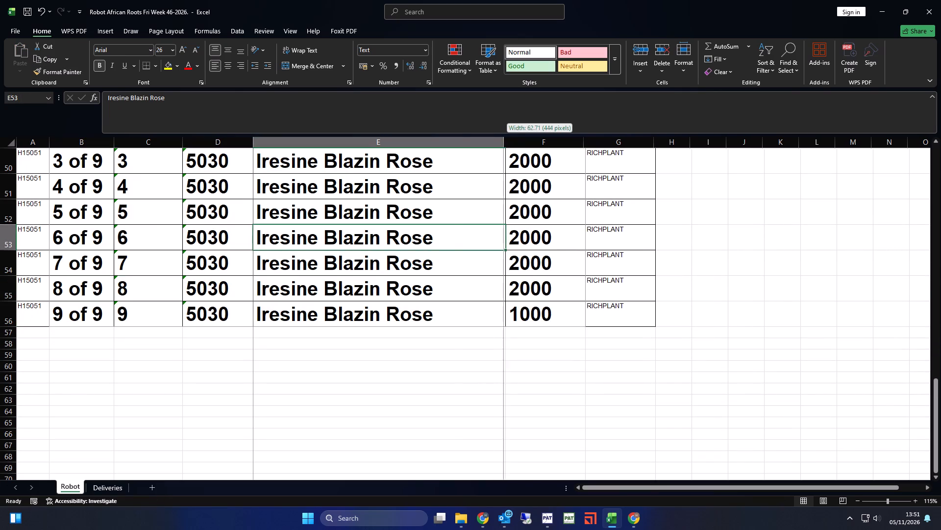
left_click_drag(501, 140, 441, 141)
Copy the blank row and RICHPLANT heading in rows 43 to 47 and insert them above boxes 9 of 9 and 8 of 9.
scroll(235, 277, "up", 2)
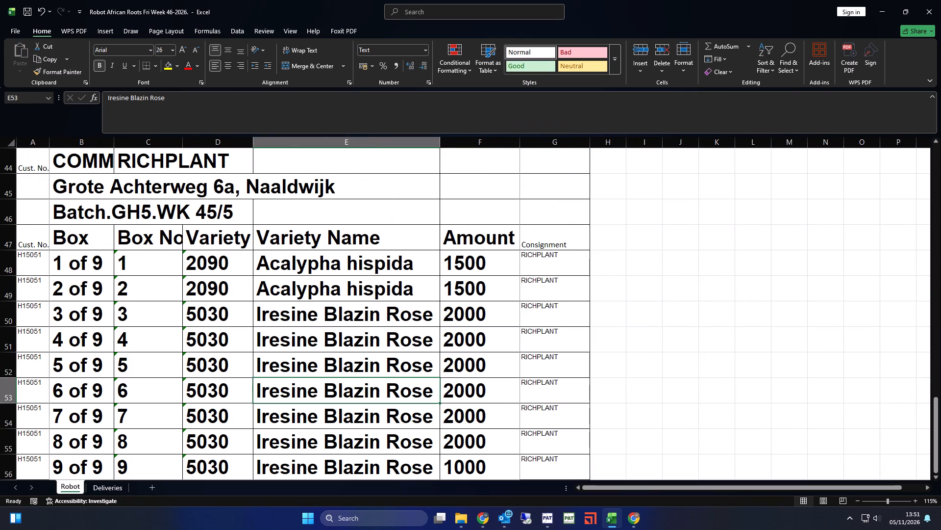
scroll(126, 220, "up", 1)
left_click(119, 208)
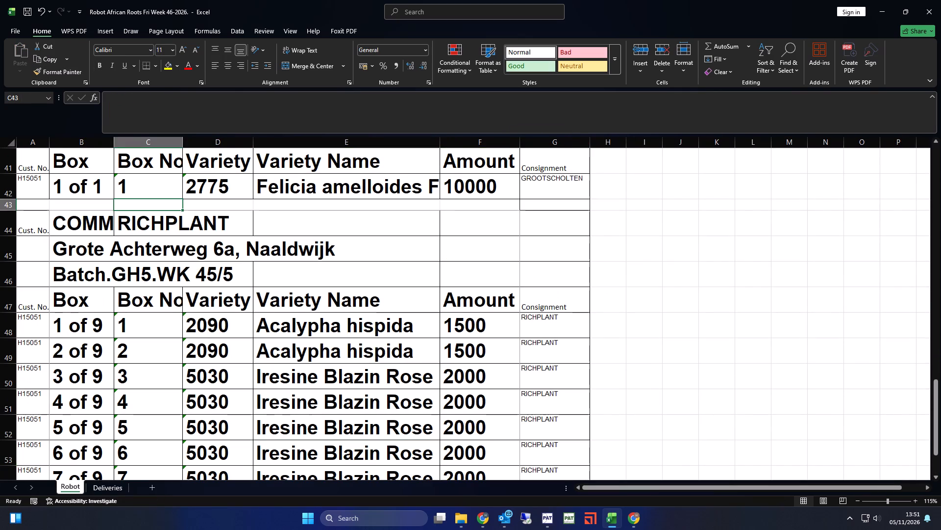
left_click_drag(12, 206, 23, 289)
key("ctrl+c")
scroll(132, 390, "down", 2)
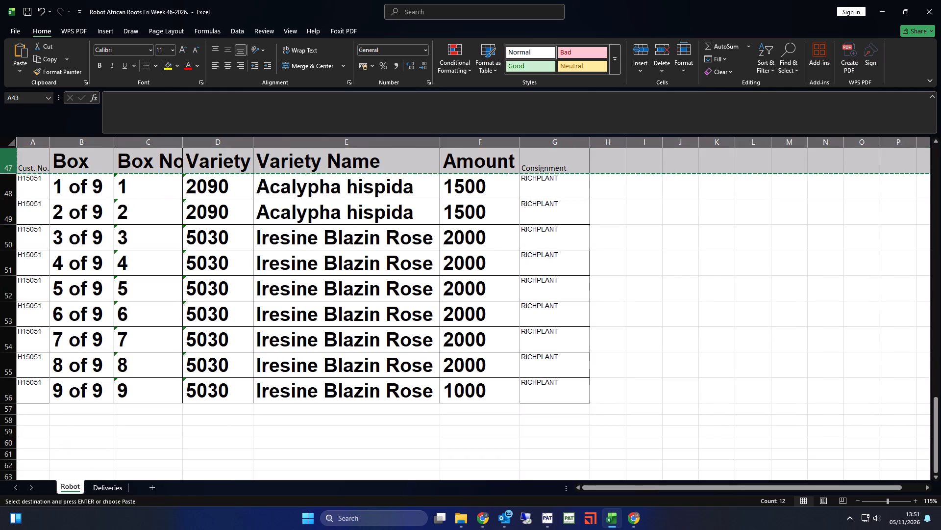
scroll(133, 390, "down", 1)
left_click(5, 313)
key("ctrl+plus")
key("ctrl+c")
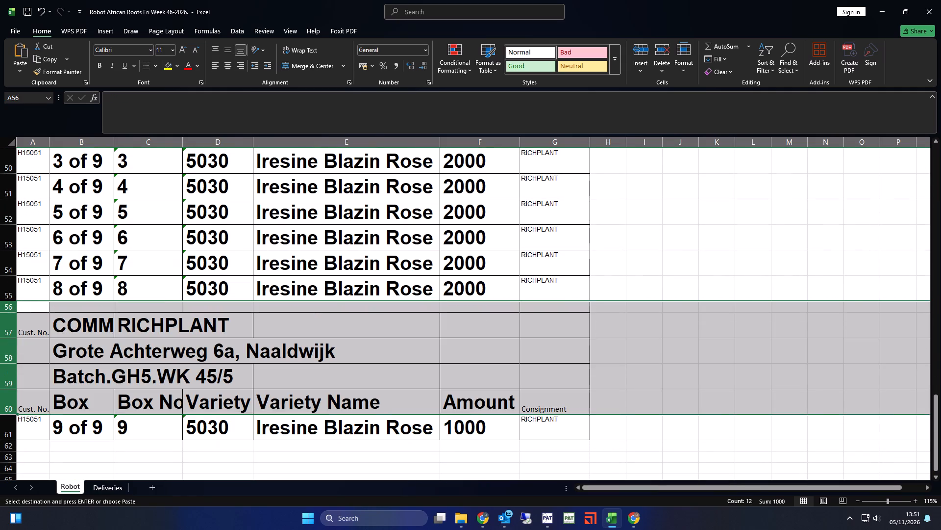
left_click(0, 293)
key("ctrl+plus")
key("ctrl+c")
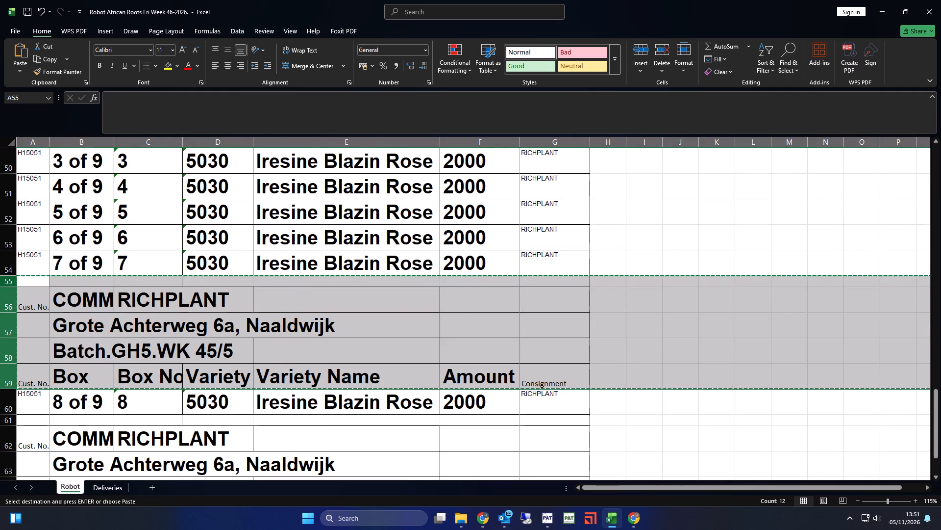
Insert the copied blank row and RICHPLANT heading above boxes 7 of 9, 6 of 9 and 5 of 9.
left_click(0, 271)
key("ctrl+plus")
key("ctrl+c")
left_click(2, 238)
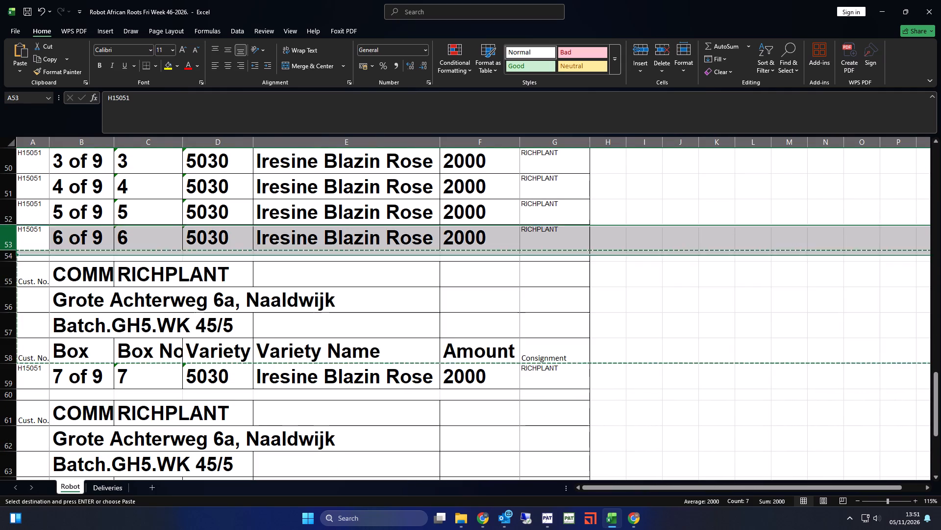
key("ctrl+plus")
key("ctrl+c")
scroll(13, 283, "up", 1)
left_click(5, 291)
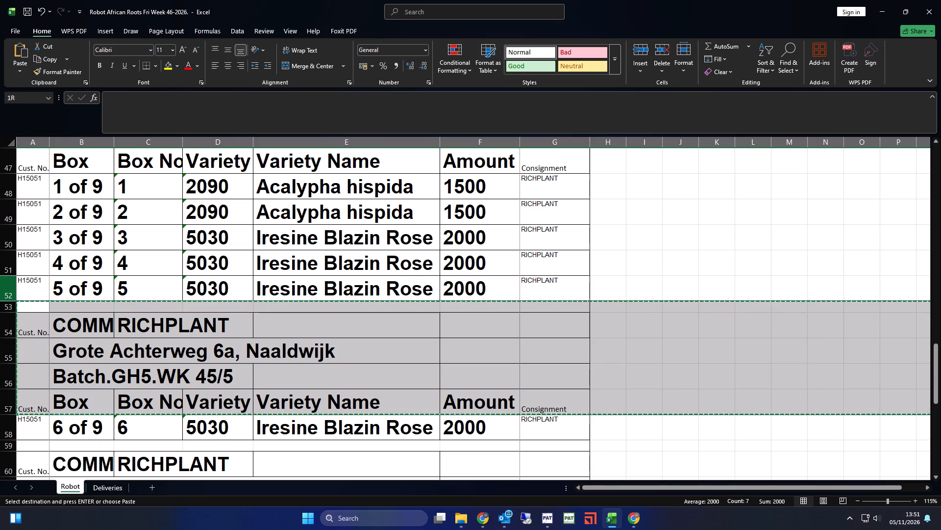
key("ctrl+plus")
key("ctrl+c")
Insert the copied blank row and RICHPLANT heading above boxes 4, 3 and 2 of 9, and save the workbook.
left_click(0, 266)
key("ctrl+plus")
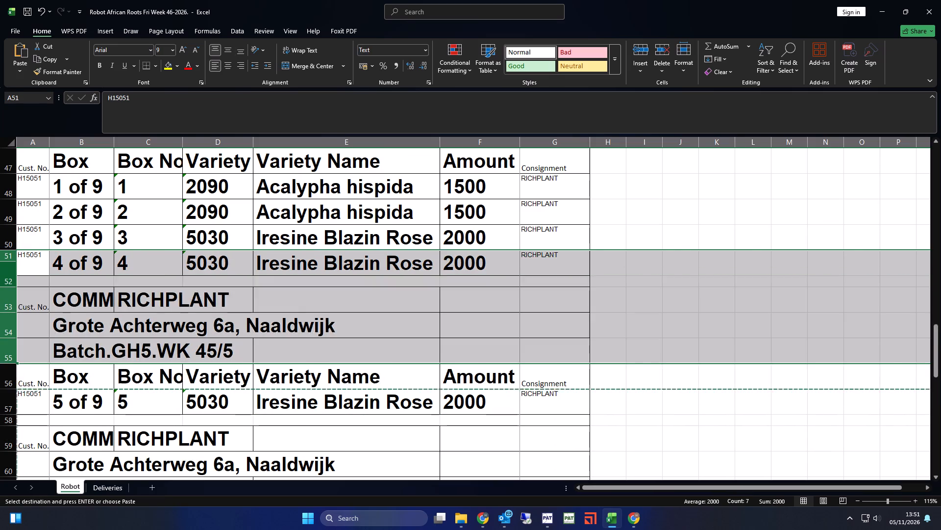
key("ctrl+c")
left_click(1, 227)
left_click(6, 240)
key("ctrl+plus")
key("ctrl+c")
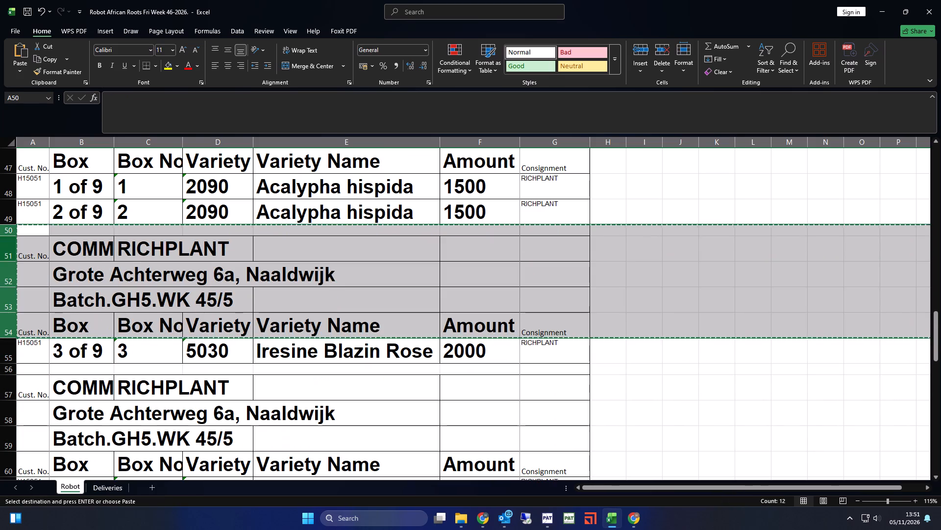
left_click(2, 217)
key("ctrl+plus")
left_click(112, 255)
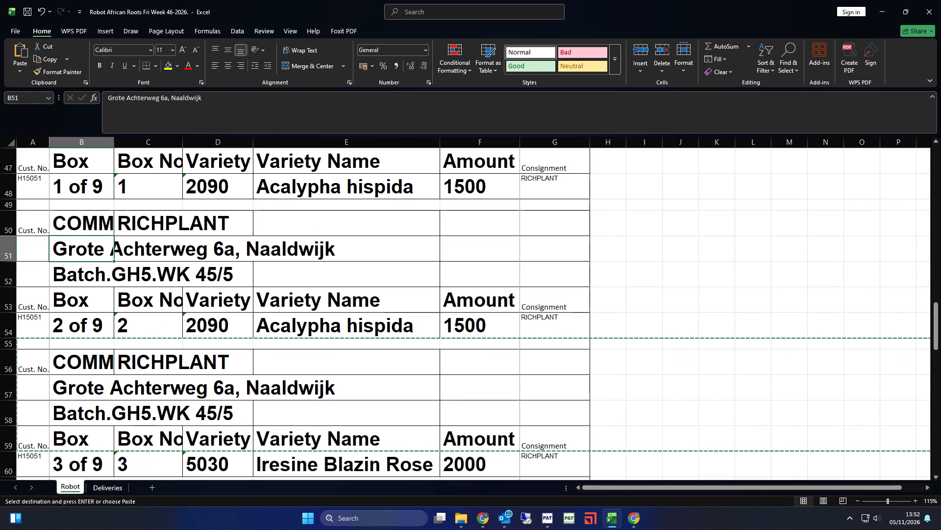
key("ctrl+s")
In Page Break Preview, move the first page break to just below the RICHPLANT 4 of 9 label and save the workbook.
left_click(841, 498)
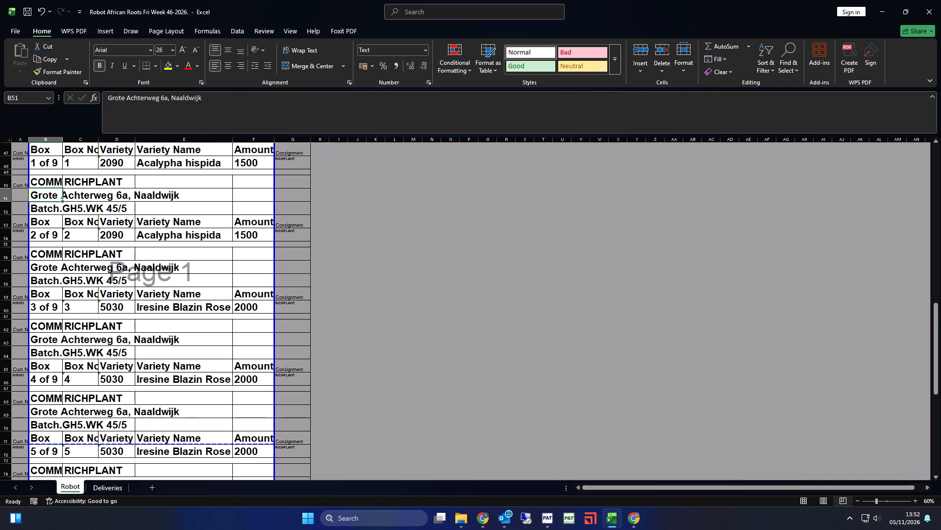
scroll(136, 339, "down", 2)
left_click_drag(135, 371, 126, 321)
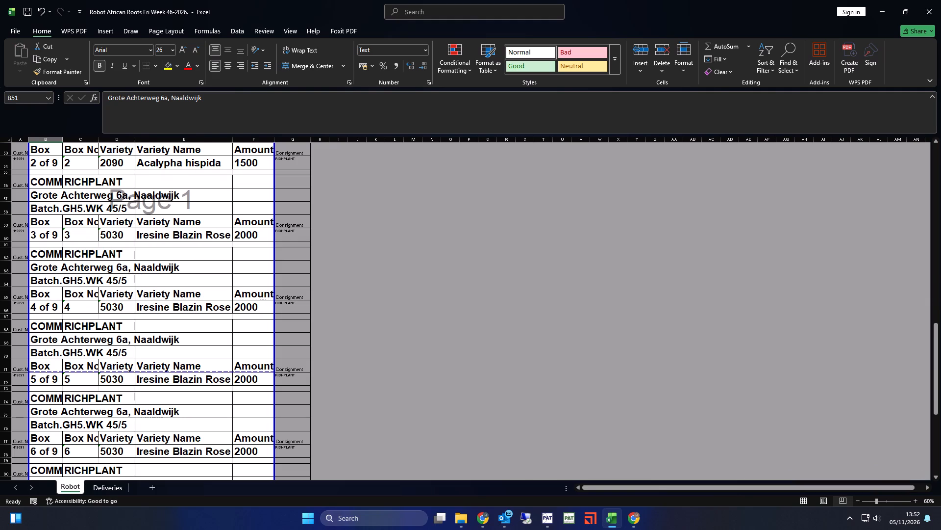
left_click_drag(126, 321, 126, 314)
left_click(138, 333)
key("ctrl+s")
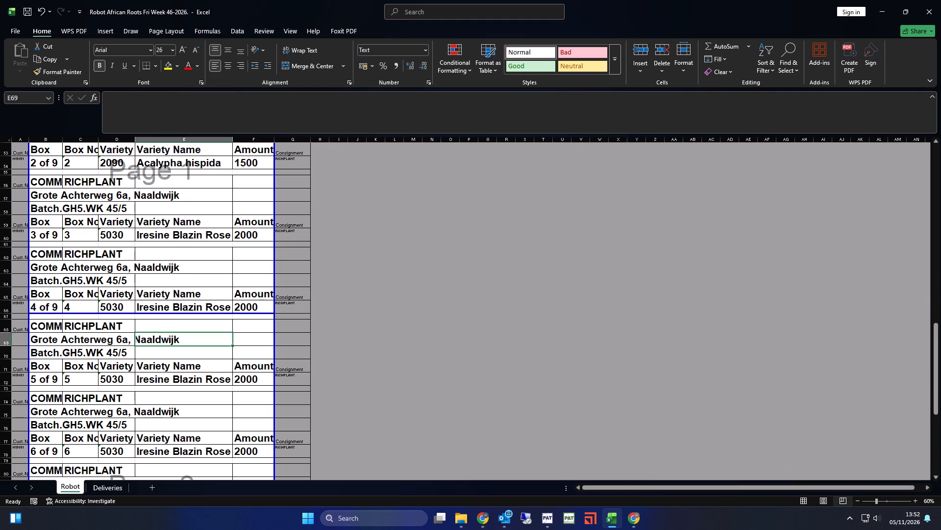
Check in the print preview how the RICHPLANT labels are divided across the first two pages.
key("ctrl+p")
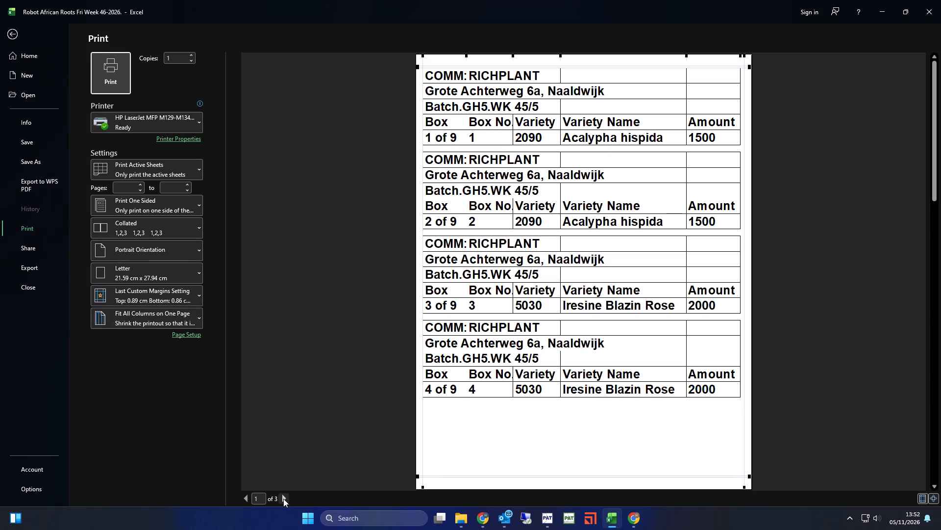
left_click(283, 499)
left_click(286, 499)
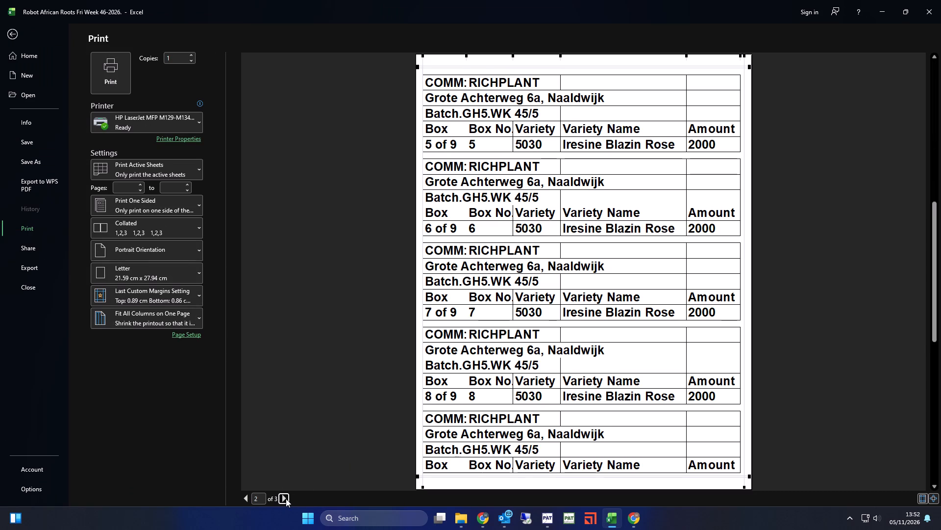
key("Escape")
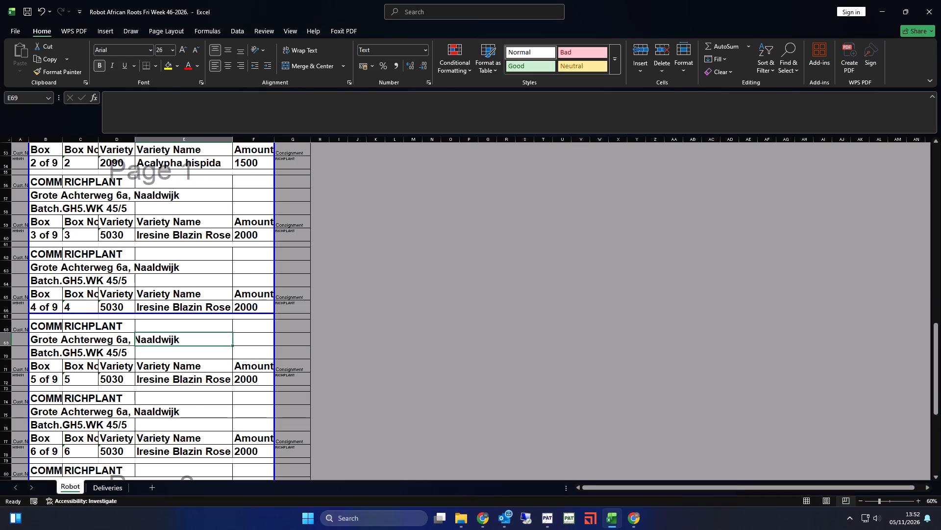
scroll(148, 408, "up", 4)
scroll(148, 408, "down", 1)
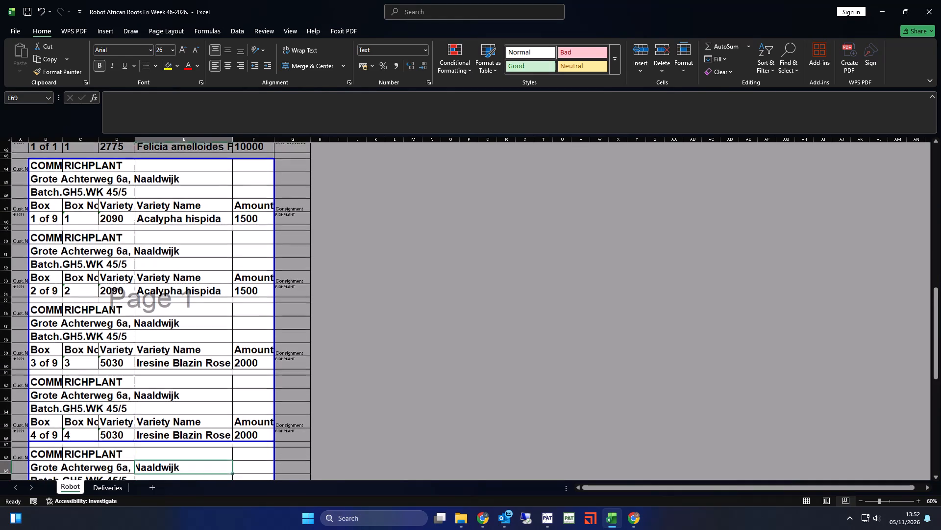
scroll(148, 408, "down", 3)
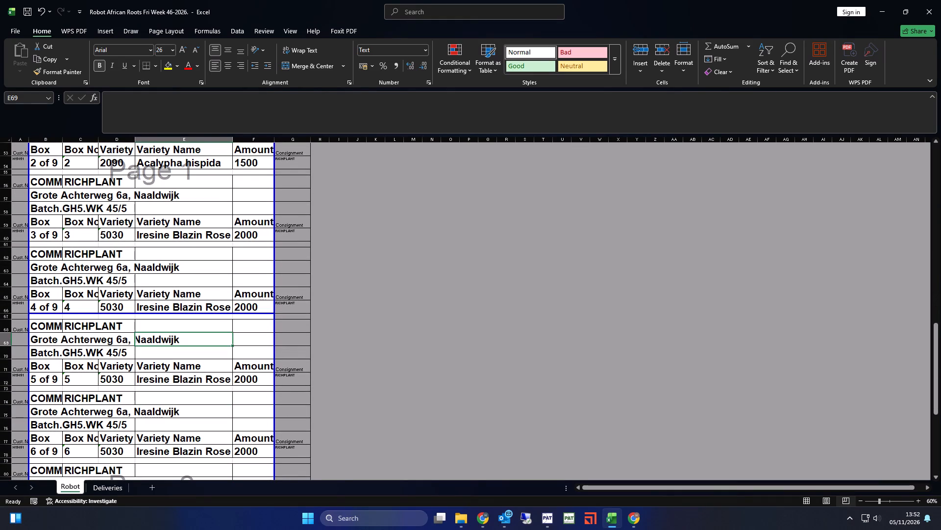
Move the second page break to between RICHPLANT boxes 8 of 9 and 9 of 9, and save the workbook.
left_click_drag(158, 314, 151, 386)
left_click_drag(151, 387, 152, 319)
scroll(159, 393, "down", 7)
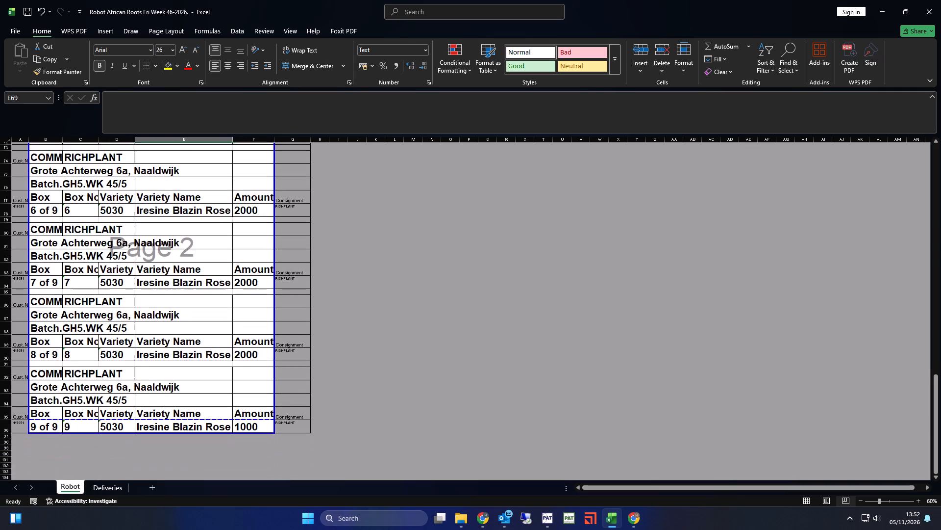
left_click_drag(147, 411, 144, 354)
left_click(151, 367)
key("ctrl+s")
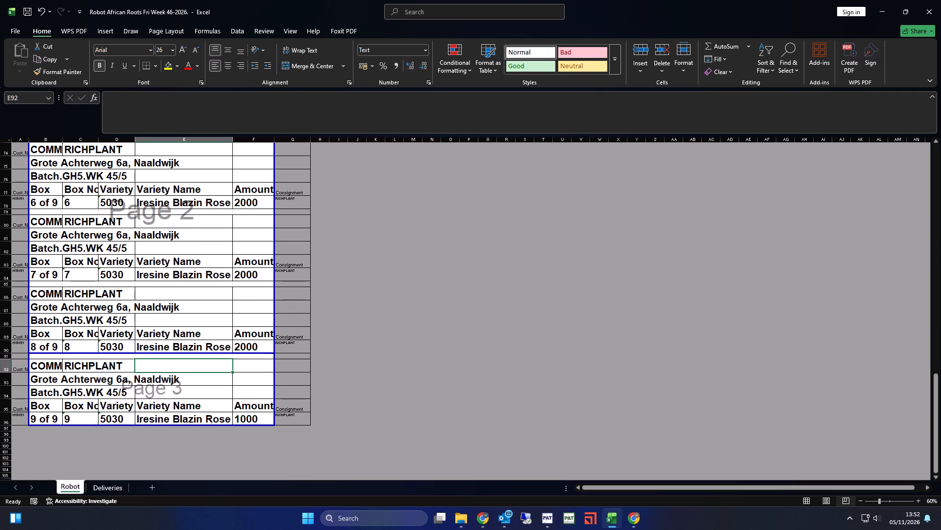
Preview the RICHPLANT label pages, print one copy on the HP LaserJet, and save the workbook.
key("ctrl+p")
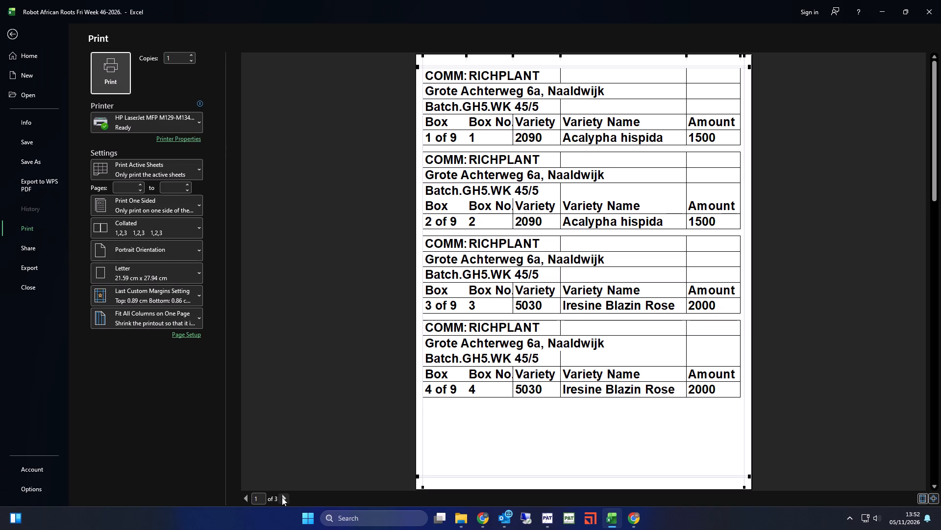
double_click(282, 497)
left_click(116, 80)
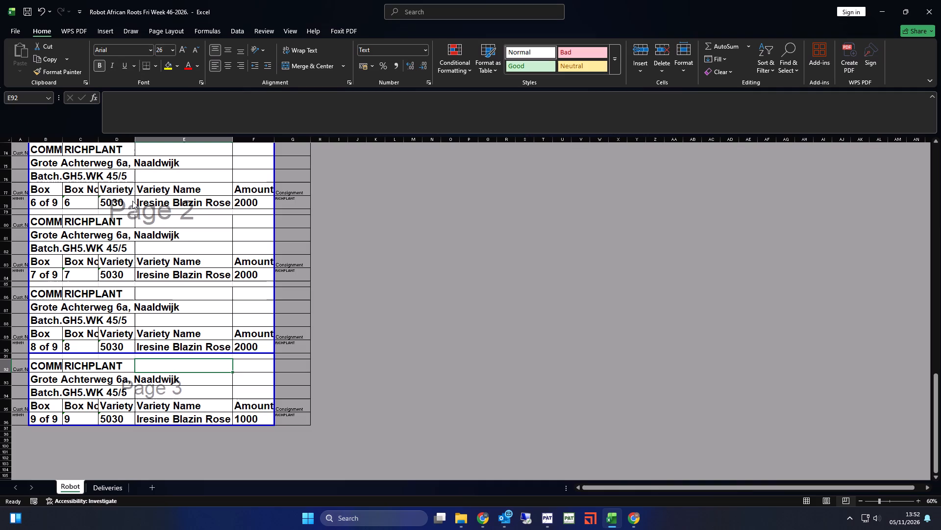
left_click(146, 321)
key("ctrl+s")
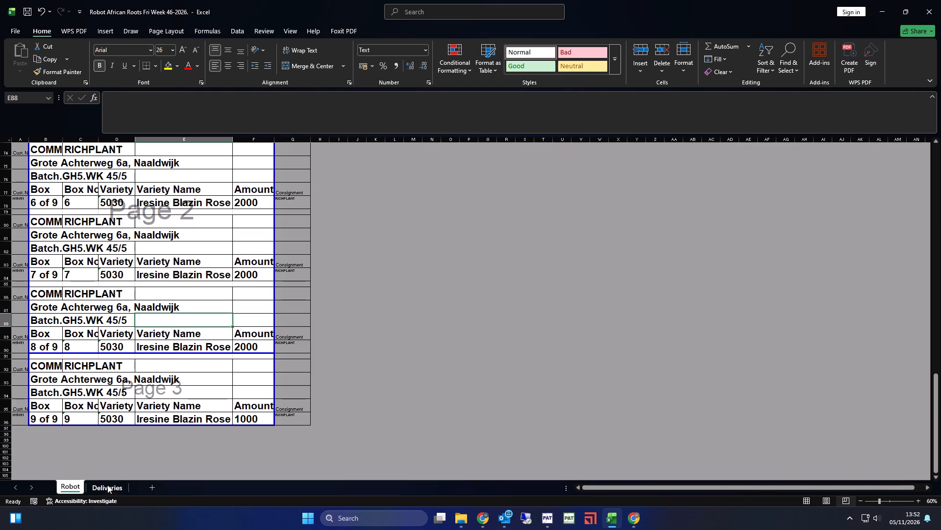
On the Deliveries sheet, enter 1 box for GROOTSCHOLTEN and 9 boxes for RICHPLANT, and save the workbook.
left_click(106, 488)
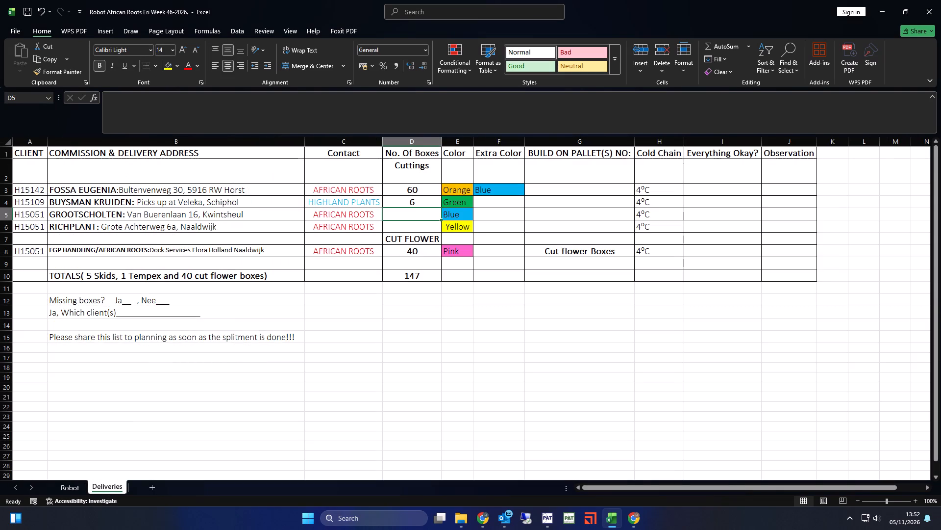
key("1")
key("Return")
key("9")
key("Return")
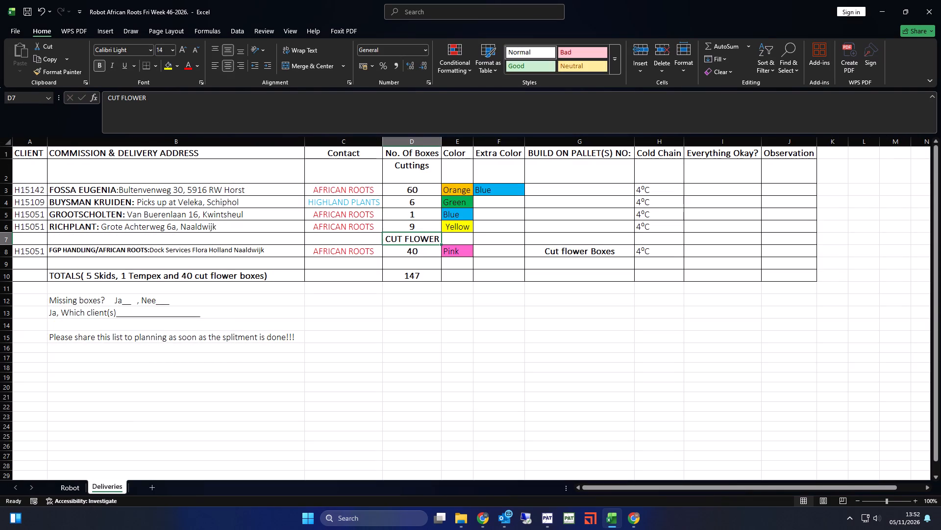
key("ctrl+s")
left_click(426, 332)
key("ctrl+s")
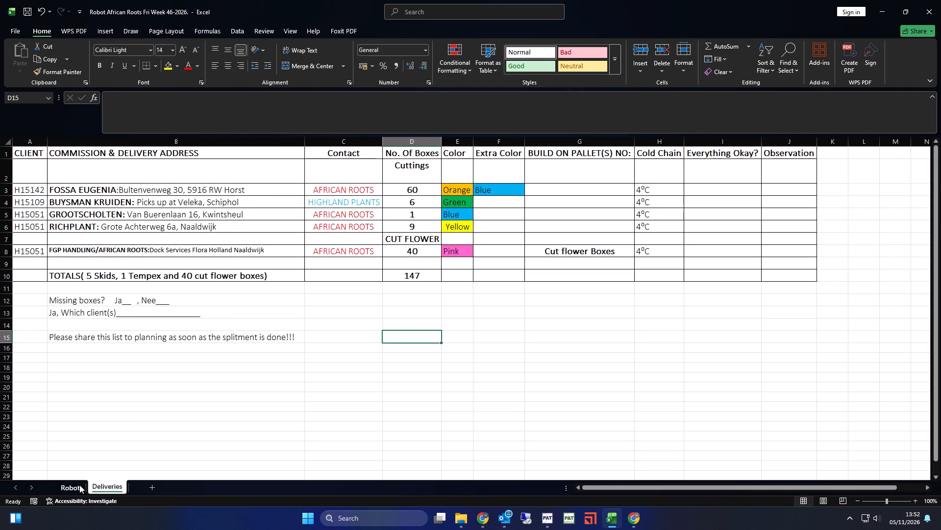
Return to the Robot sheet, save the workbook and switch the sheet back to Normal view.
left_click(79, 485)
left_click(225, 322)
key("ctrl+s")
left_click(808, 500)
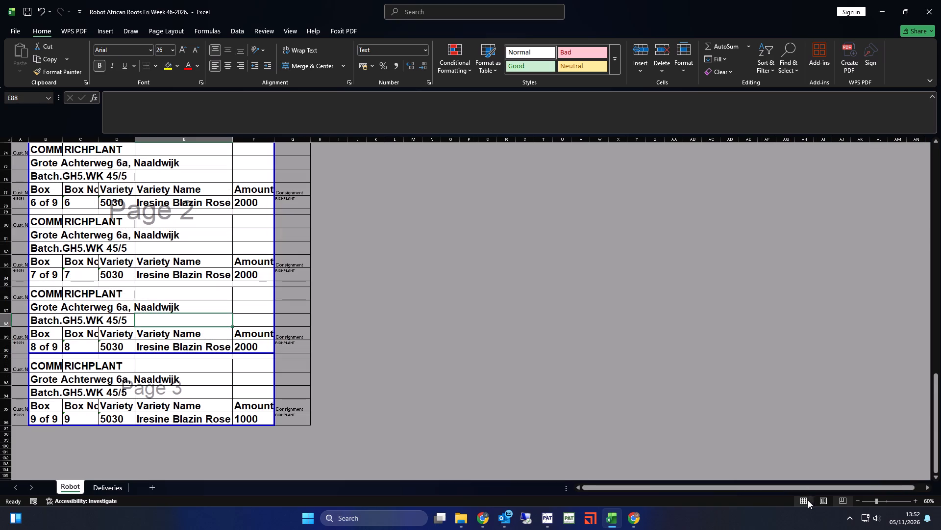
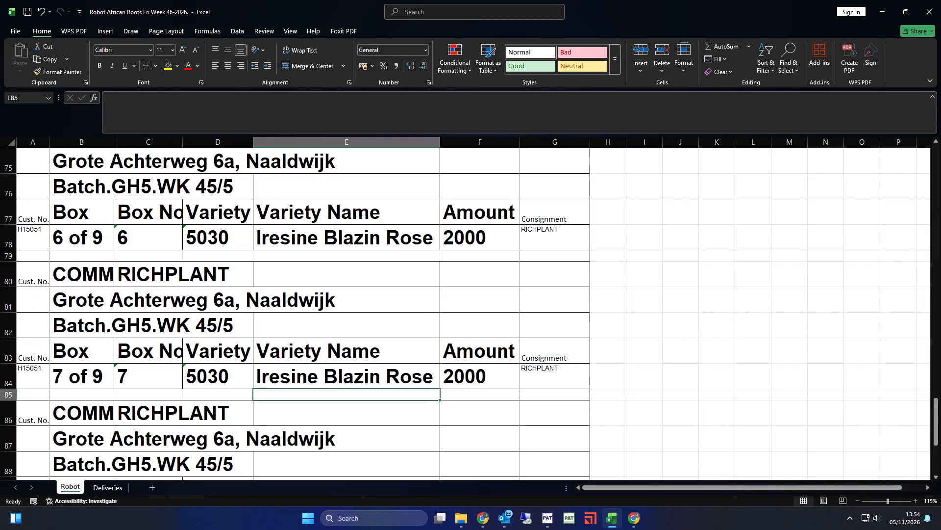
Check the Deliveries sheet, save the workbook there, return to the Robot sheet and save again.
left_click(346, 289)
left_click(107, 487)
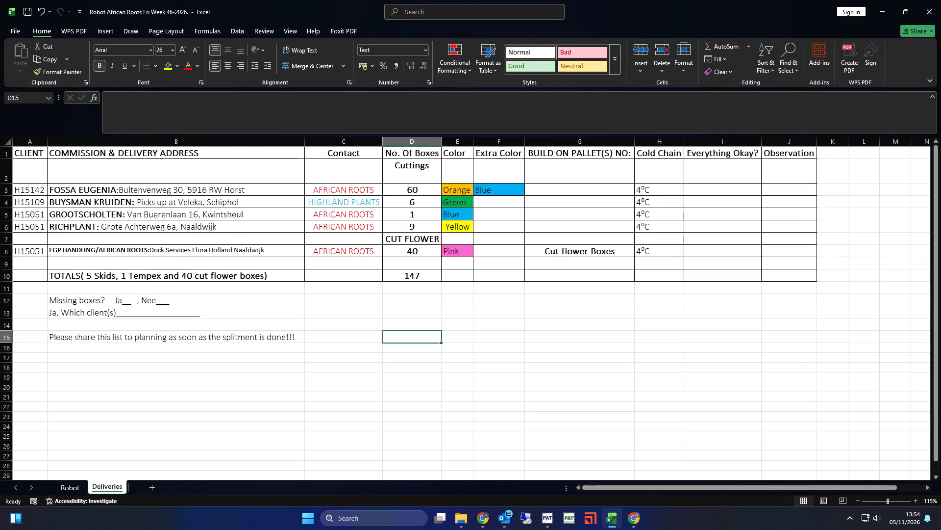
left_click(304, 330)
key("ctrl+s")
left_click(401, 349)
left_click(414, 325)
key("ctrl+s")
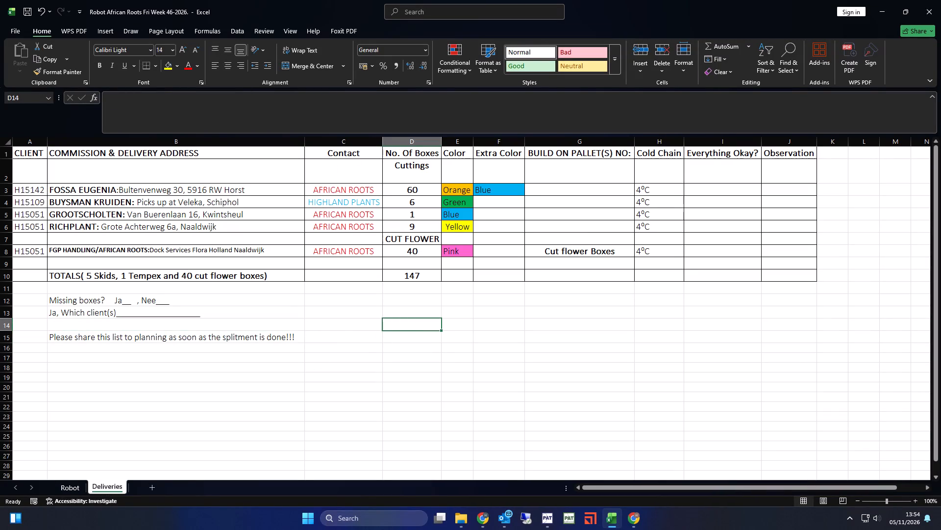
left_click(74, 487)
left_click(247, 406)
key("ctrl+s")
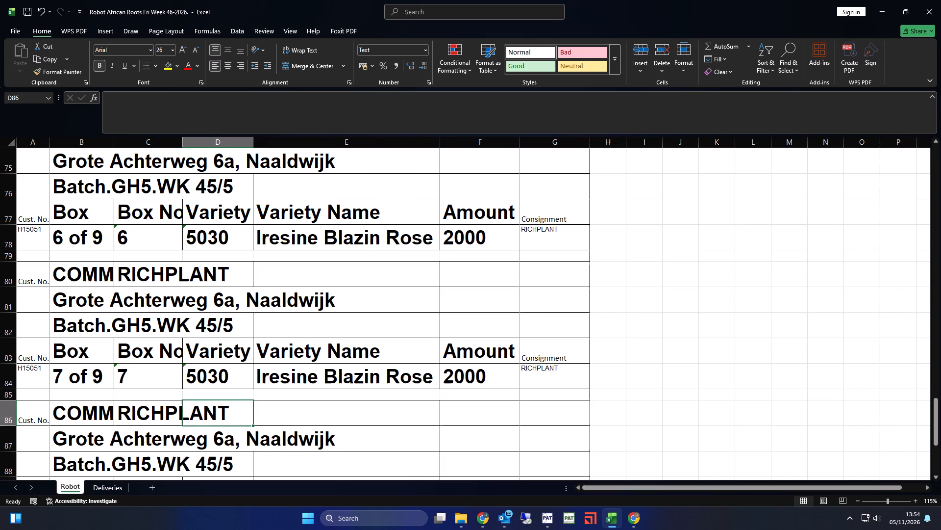
Switch to PAT, leave the dispatch administration and open Order Administration in a maximised window.
left_click(541, 518)
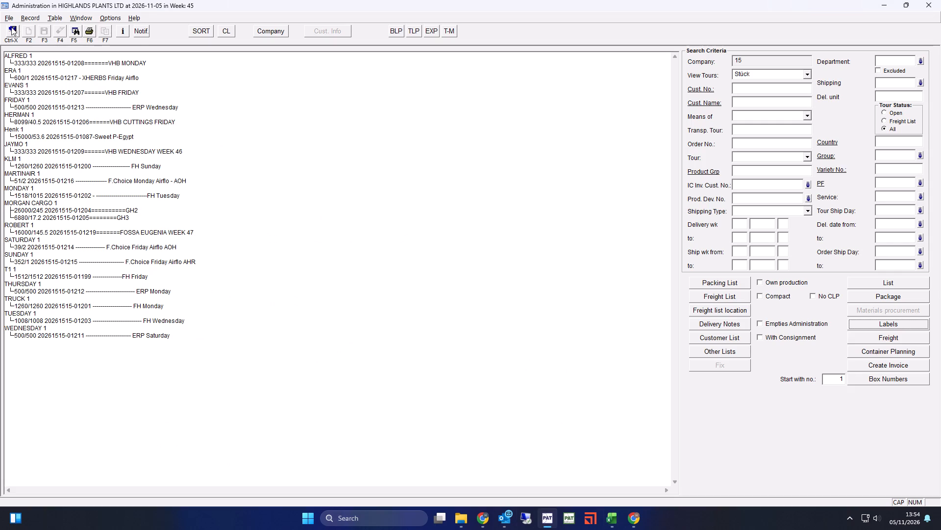
left_click(11, 27)
left_click(88, 66)
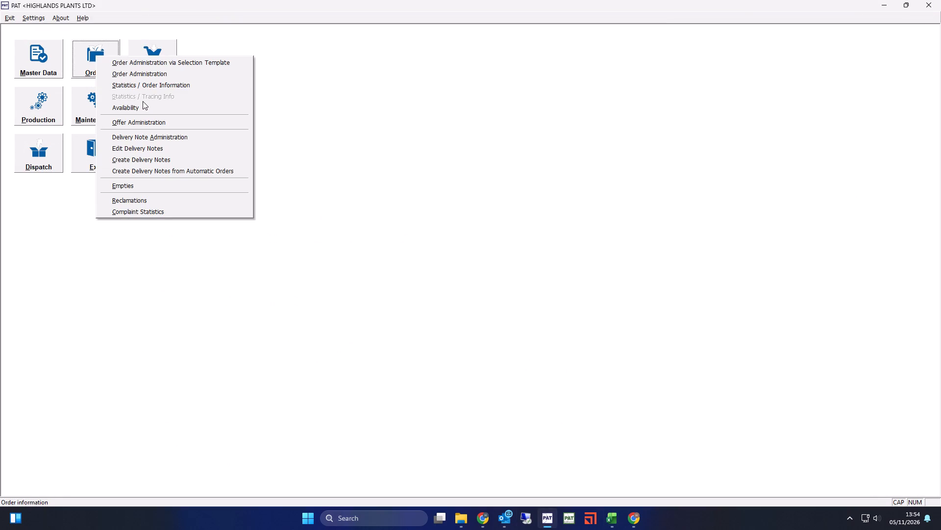
left_click(148, 74)
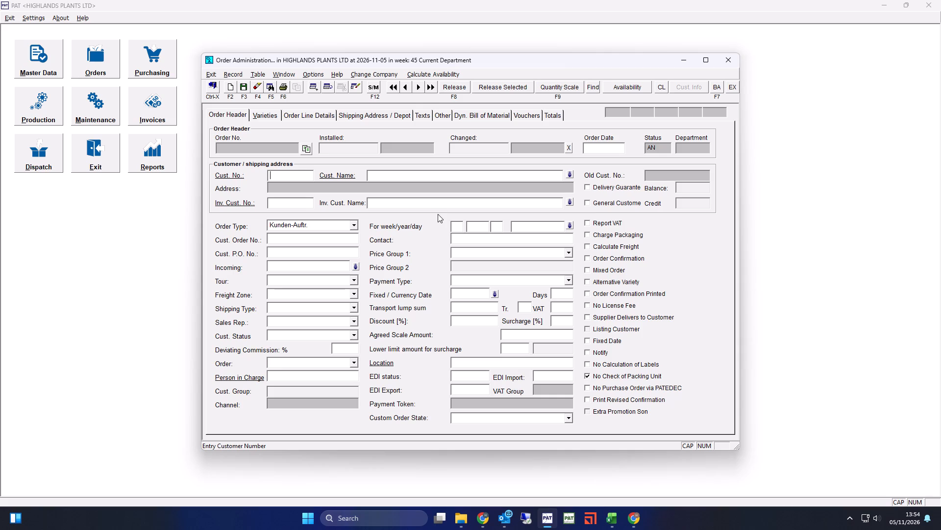
left_click(706, 60)
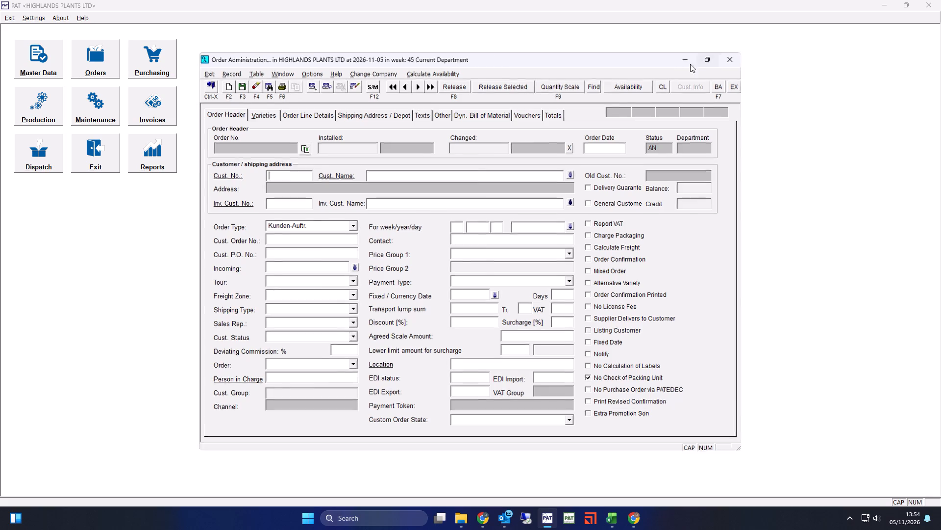
Fill the order header with customer H15051 (AFRICAN ROOTS B.V) and delivery week 46.
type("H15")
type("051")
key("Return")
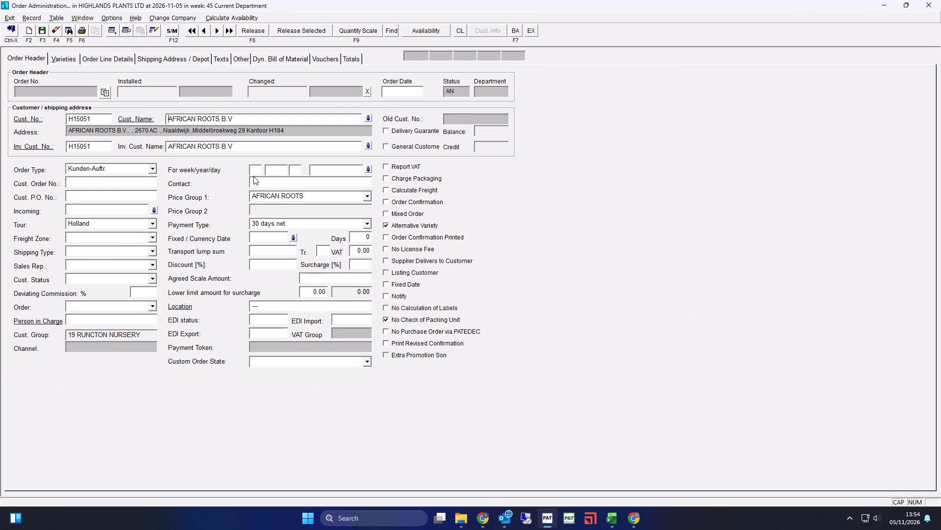
left_click(255, 171)
type("46")
key("Return")
key("Return")
Add the first variety line: variety 123228, sales PF S, amount 3150, consignment FGP HANDLING/AFRICAN ROOTS.
left_click(63, 58)
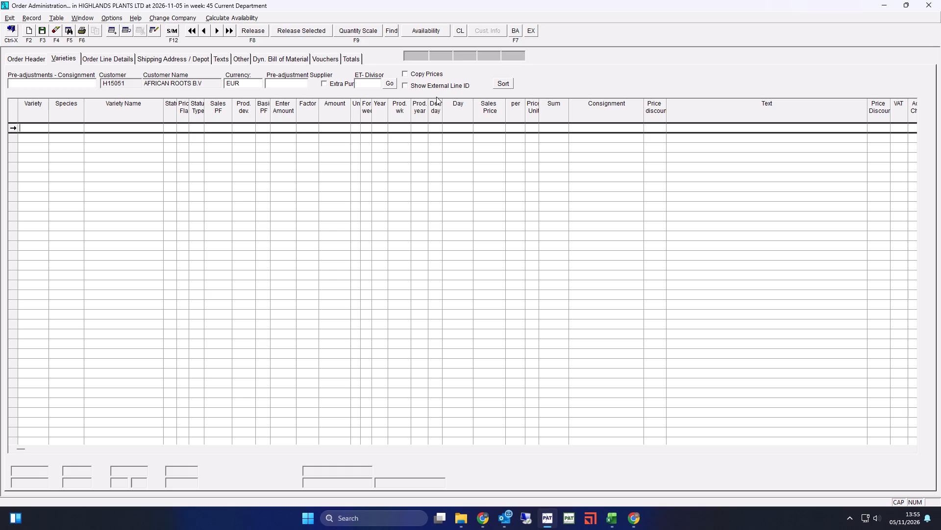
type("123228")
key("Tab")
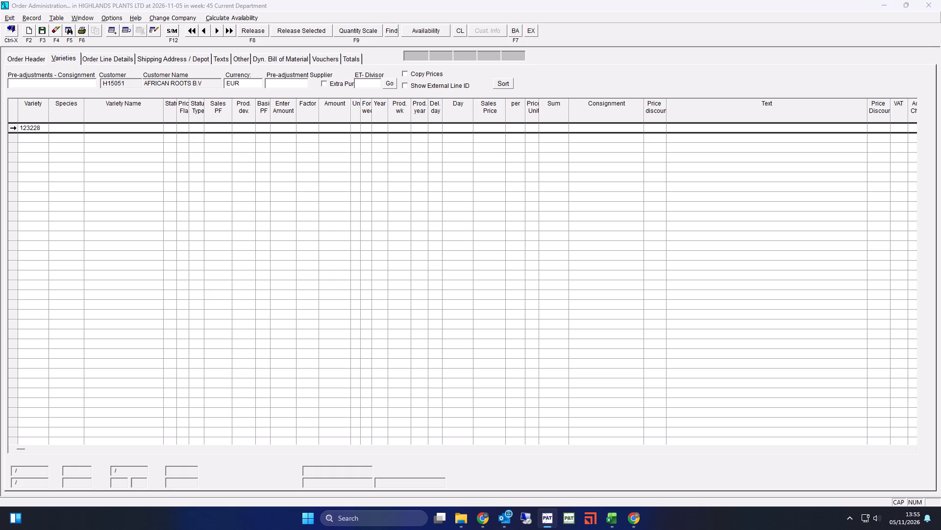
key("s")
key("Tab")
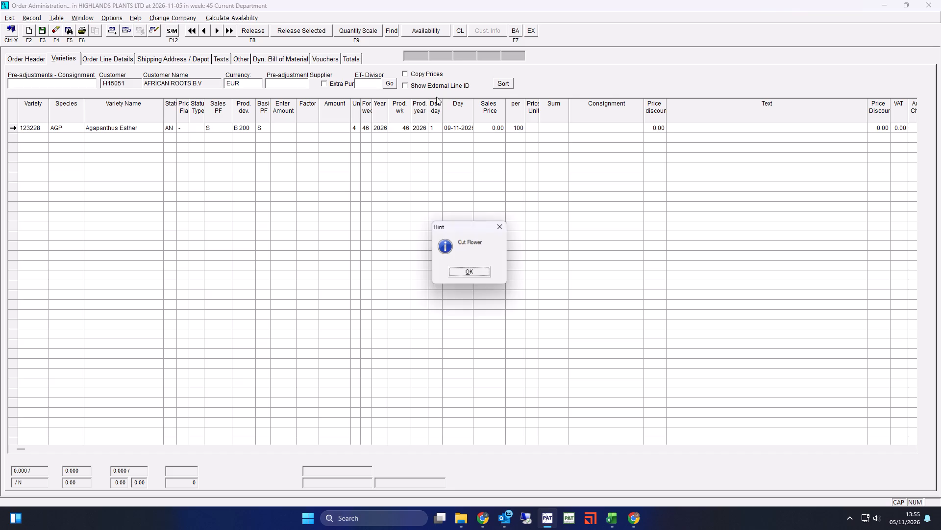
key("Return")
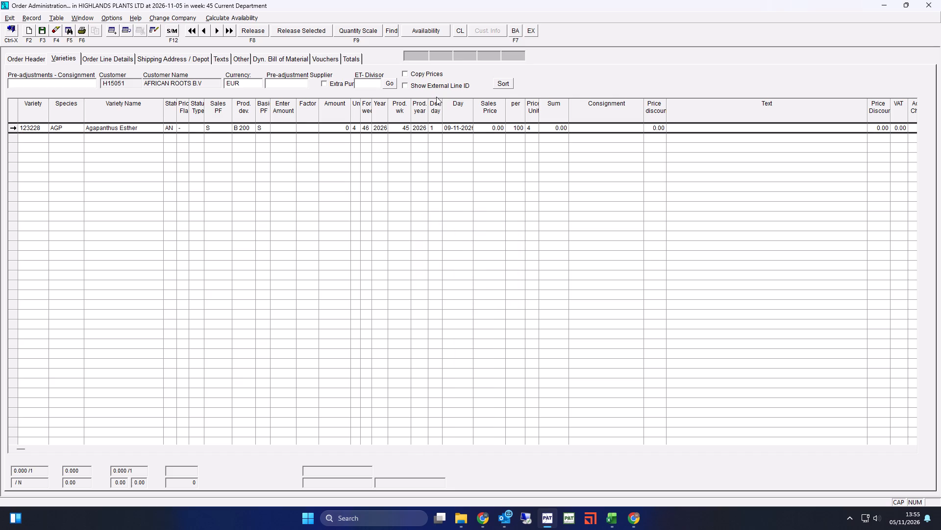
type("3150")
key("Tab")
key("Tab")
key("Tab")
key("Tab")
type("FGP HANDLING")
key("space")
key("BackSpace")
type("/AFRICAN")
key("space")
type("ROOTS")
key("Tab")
Add a second line for variety 123228 with sales PF S and amount 4100.
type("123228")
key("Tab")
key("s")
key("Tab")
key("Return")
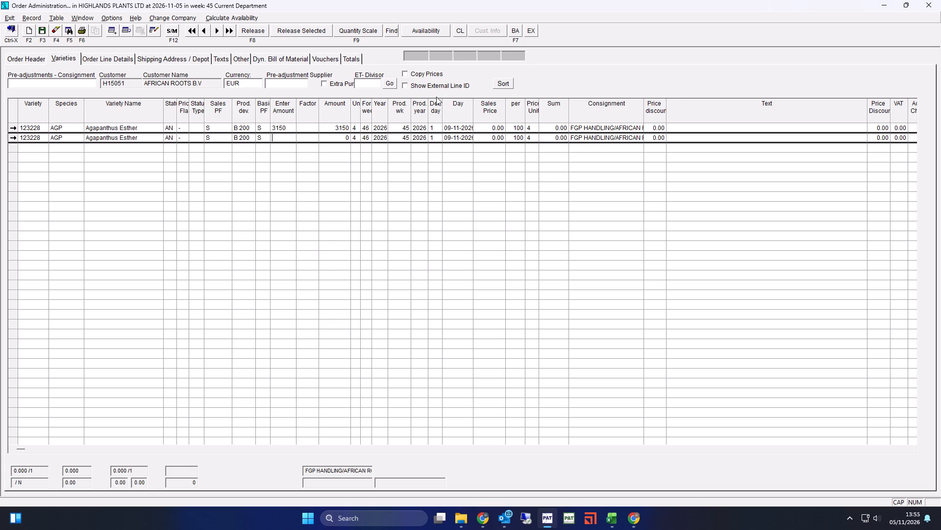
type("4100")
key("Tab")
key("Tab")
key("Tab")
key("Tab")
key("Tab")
Add a third line for variety 123228 with sales PF S and amount 3600.
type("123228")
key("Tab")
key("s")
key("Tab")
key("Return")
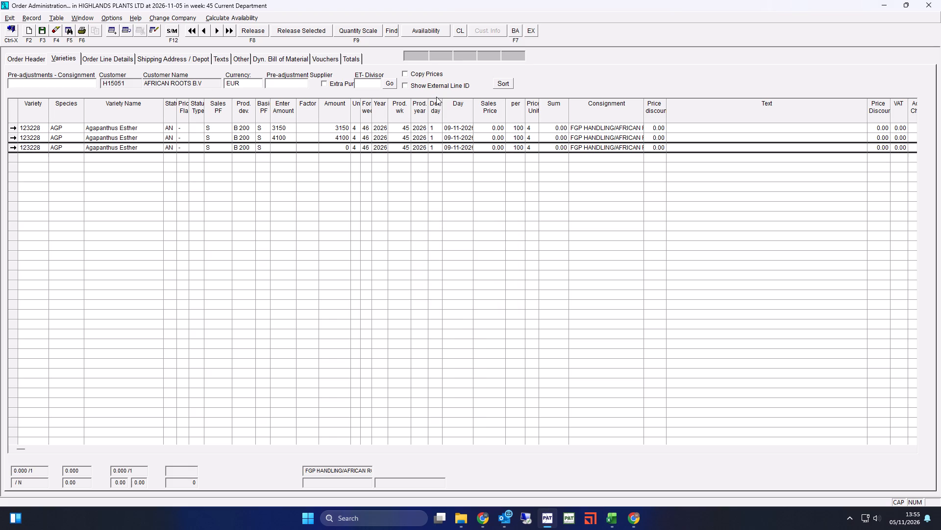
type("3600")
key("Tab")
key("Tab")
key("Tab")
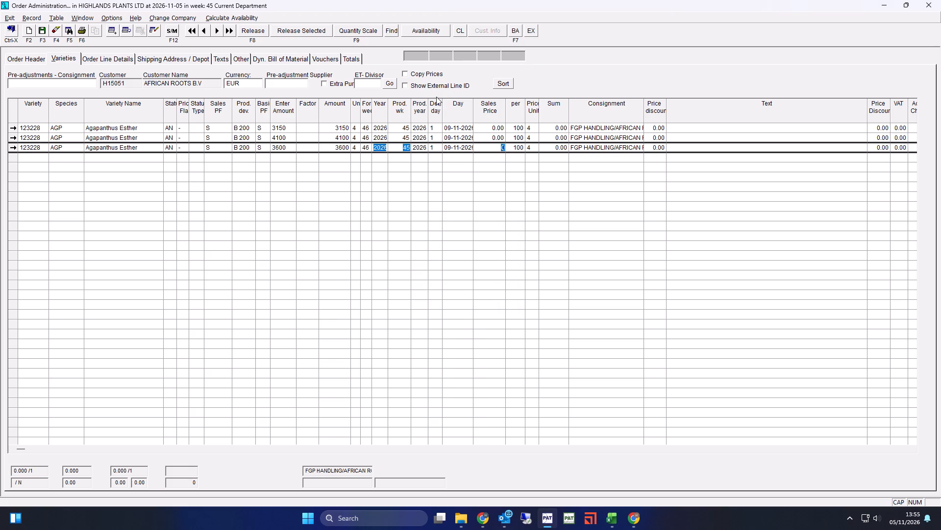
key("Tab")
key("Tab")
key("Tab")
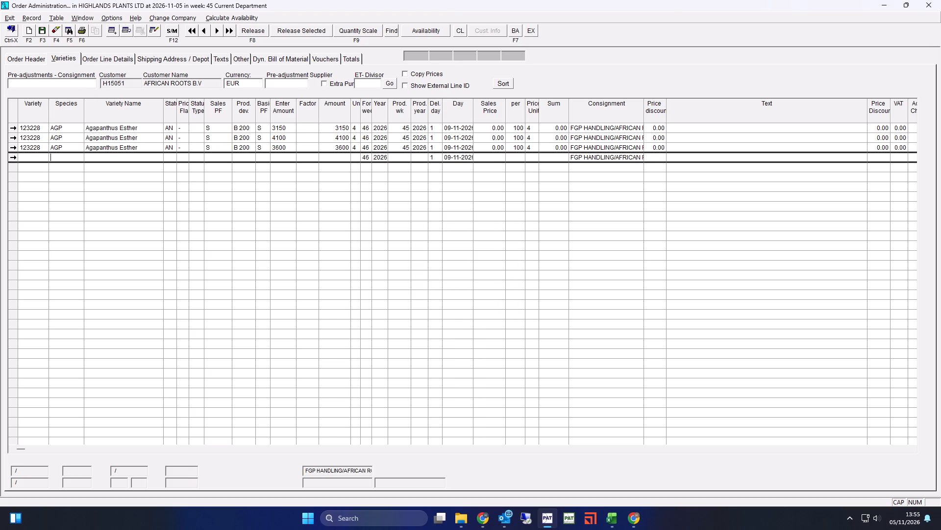
Add a fourth line for variety 123228 with sales PF S and amount 800.
left_click(34, 159)
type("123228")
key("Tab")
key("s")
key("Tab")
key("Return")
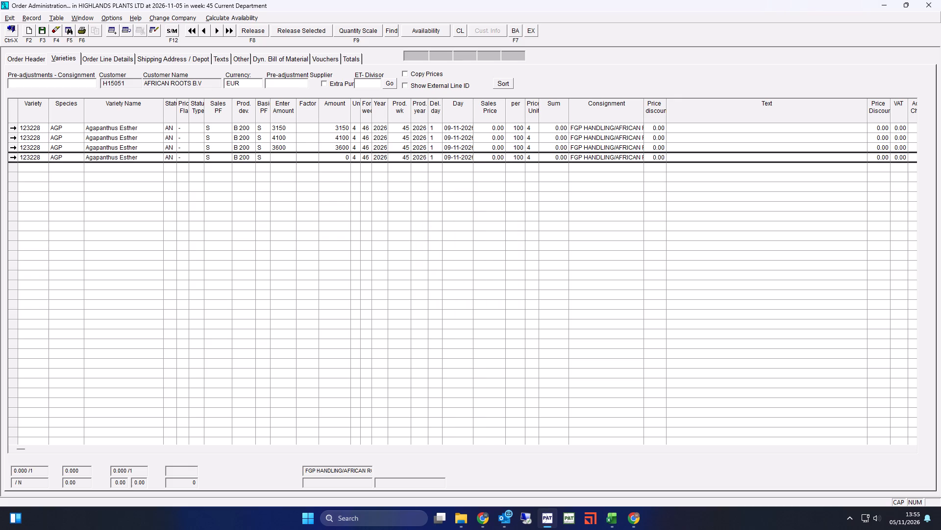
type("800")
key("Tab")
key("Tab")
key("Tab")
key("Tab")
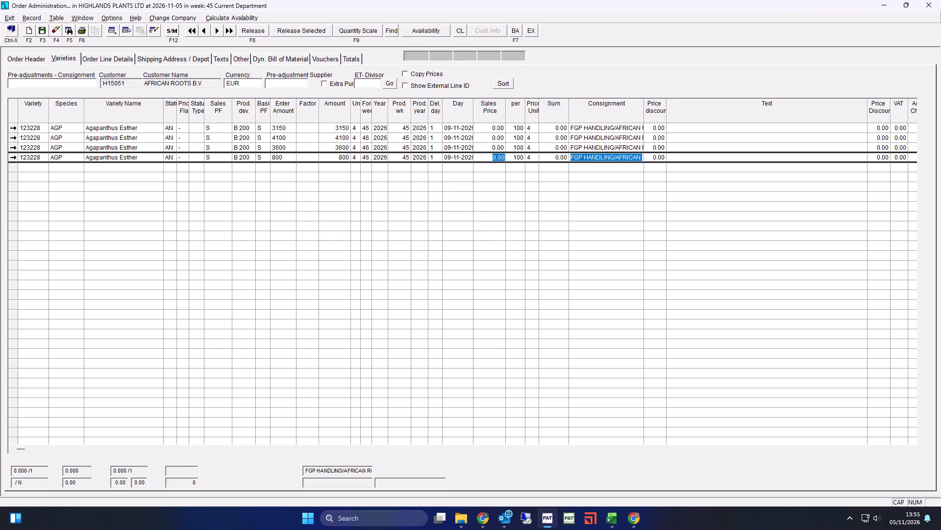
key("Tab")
Add a fifth line for variety 123228 with sales PF S and amount 200.
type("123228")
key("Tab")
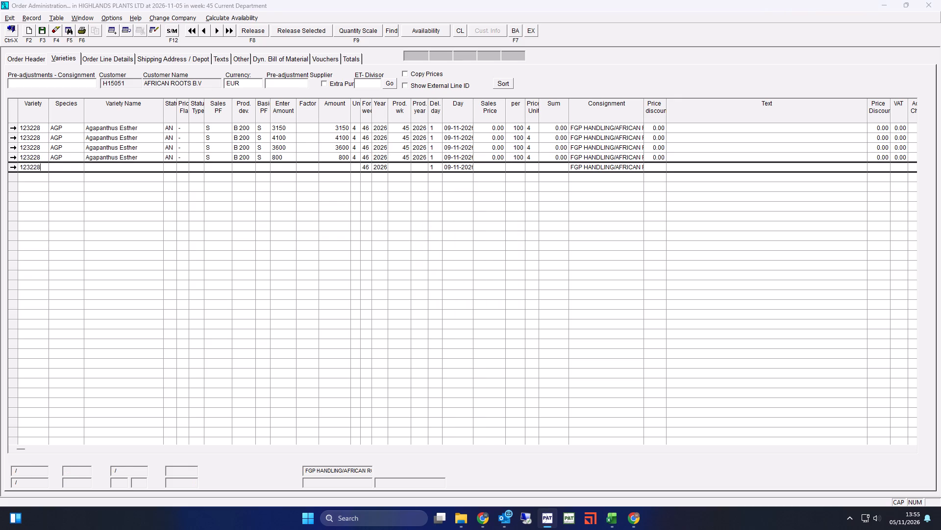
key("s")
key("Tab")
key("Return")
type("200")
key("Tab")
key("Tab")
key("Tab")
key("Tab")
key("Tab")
Add a sixth line for variety 123228 with sales PF S and amount 1700.
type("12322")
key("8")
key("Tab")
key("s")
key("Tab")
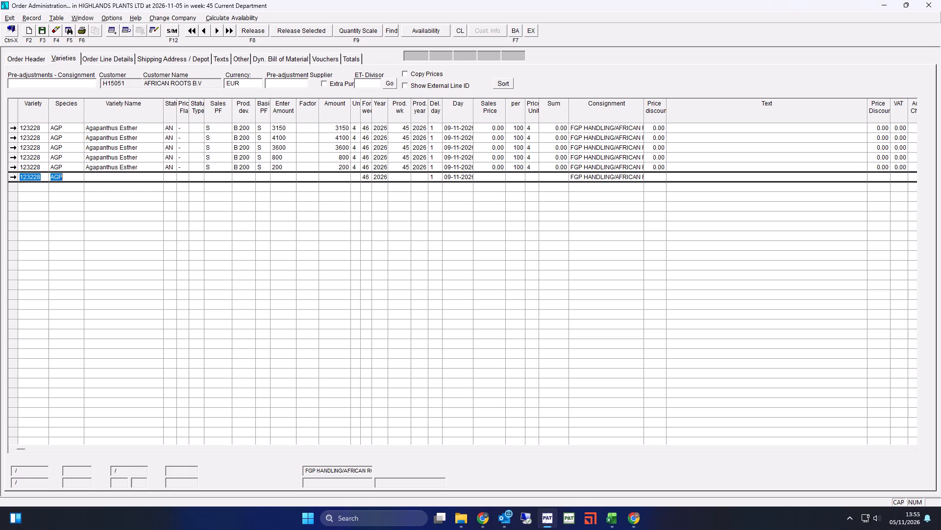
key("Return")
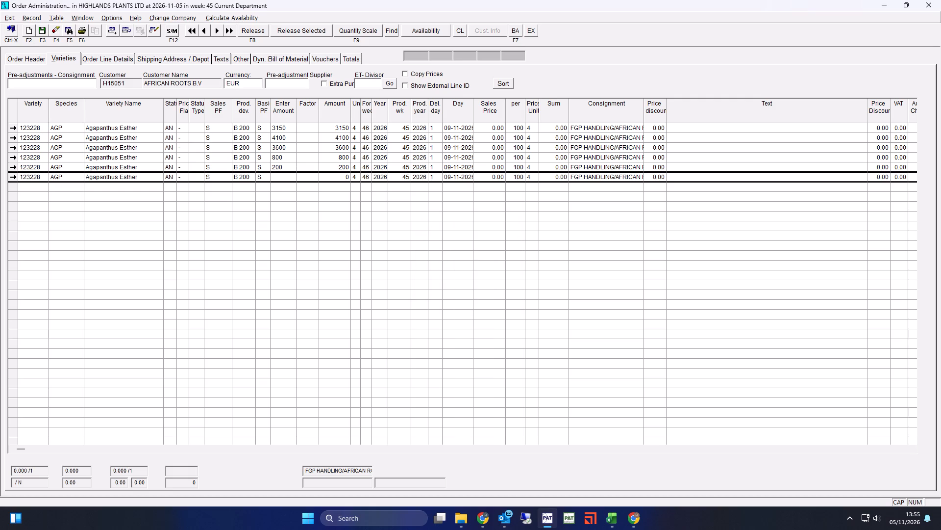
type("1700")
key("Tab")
Enter "Block (7cm)" as the text of the 3150 line.
left_click(680, 130)
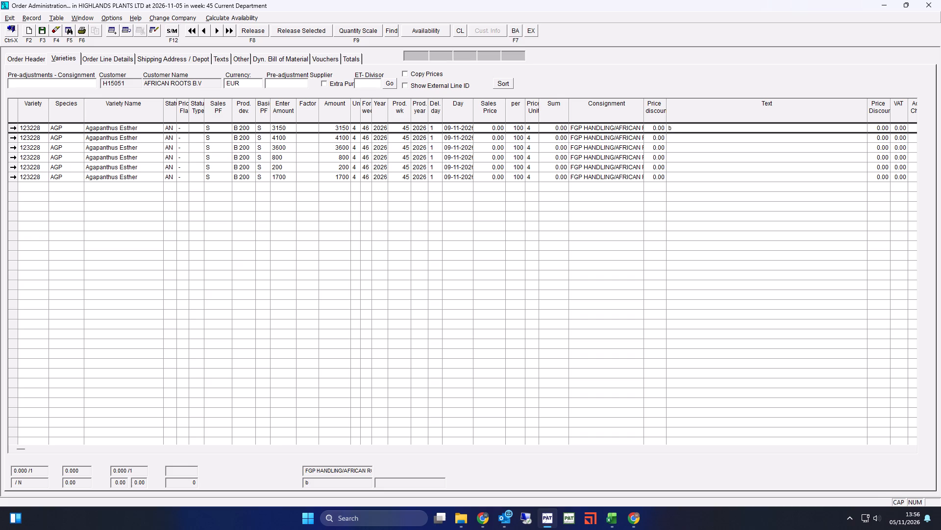
key("BackSpace")
key("BackSpace")
key("BackSpace")
key("BackSpace")
key("BackSpace")
key("BackSpace")
key("BackSpace")
key("BackSpace")
key("BackSpace")
key("BackSpace")
key("BackSpace")
key("BackSpace")
key("b")
key("space")
type("()")
key("Left")
key("7")
Copy the text of the 3150 line into the text of the 4100 line.
left_click_drag(716, 128, 662, 128)
key("ctrl+c")
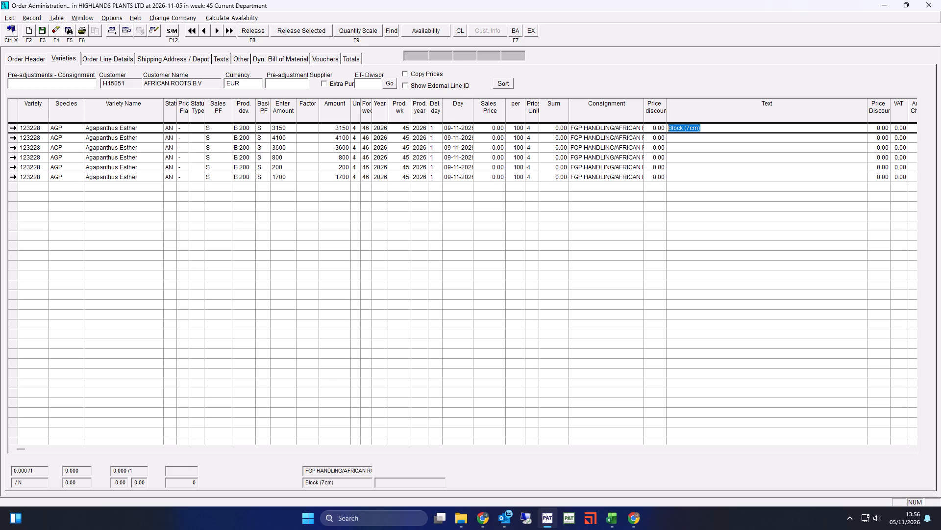
key("Down")
key("ctrl+v")
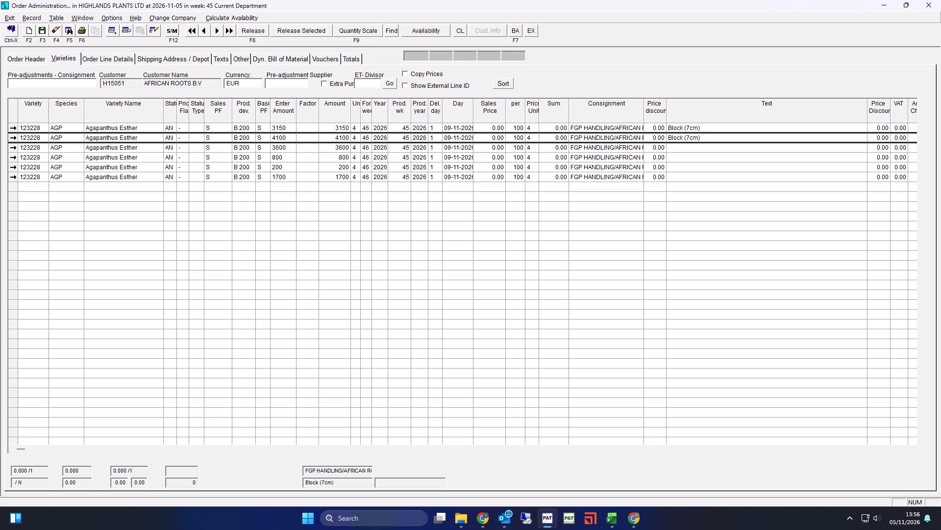
Correct the text of the 3150 line to "Block (70cm)".
left_click(690, 129)
key("0")
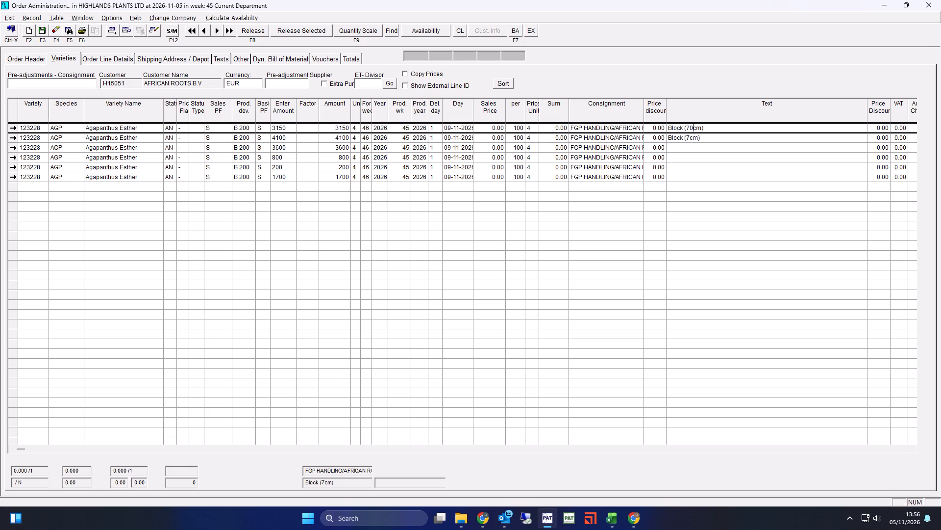
Copy the "Block (70cm)" text of the 3150 line into the 4100, 3600 and 800 lines.
left_click_drag(711, 126, 621, 129)
key("ctrl+c")
key("ctrl+Down")
key("ctrl+v")
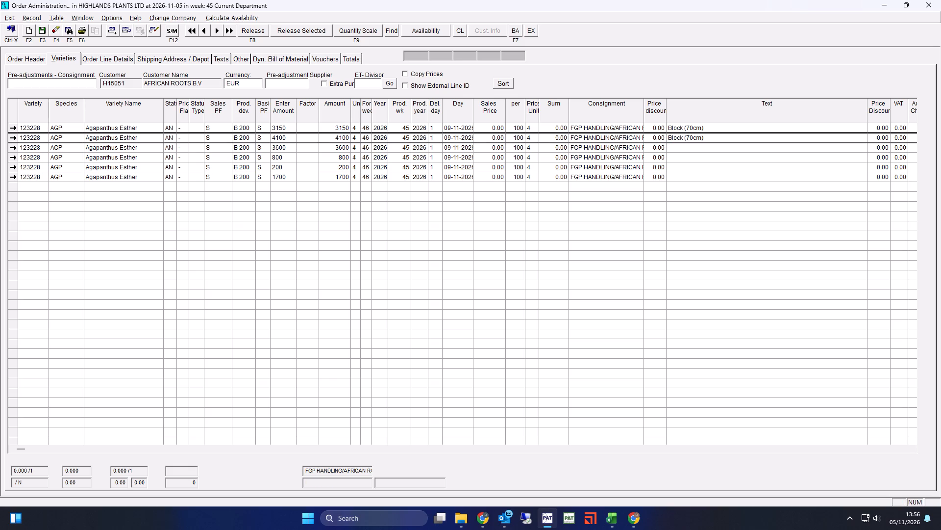
key("ctrl+Down")
key("ctrl+v")
key("ctrl+Down")
key("ctrl+v")
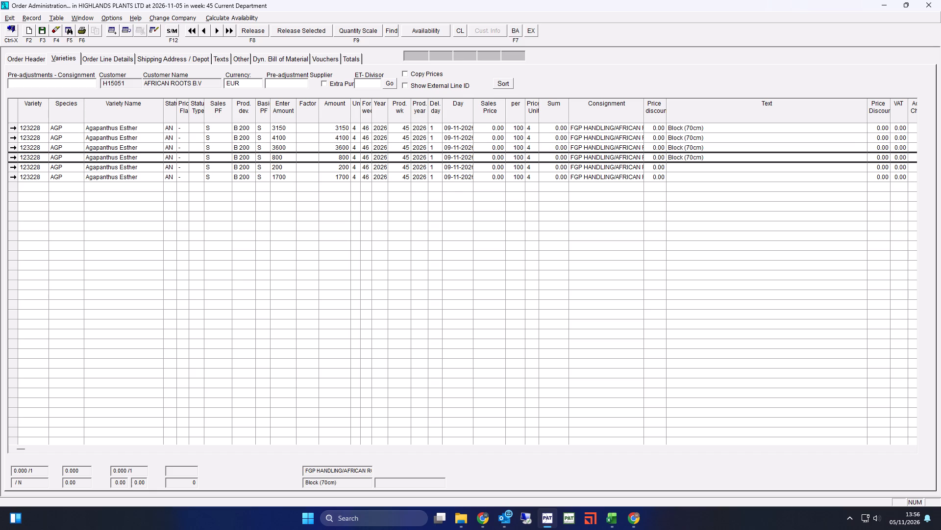
Change the text of the 800 line to "Block (60cm)".
left_click(690, 158)
key("BackSpace")
key("6")
Copy the "Block (60cm)" text of the 800 line into the 200 and 1700 lines.
left_click_drag(712, 157, 644, 158)
key("ctrl+c")
key("ctrl+Down")
key("ctrl+v")
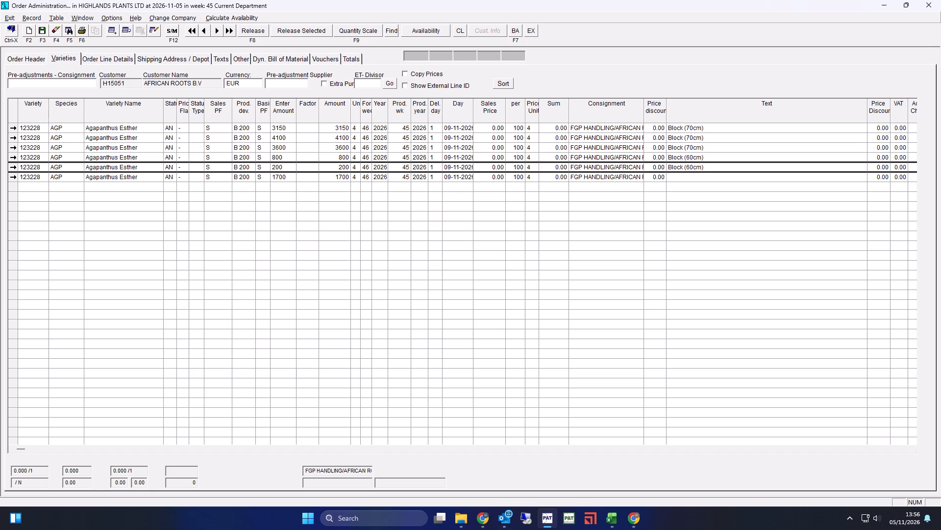
key("ctrl+Down")
key("ctrl+v")
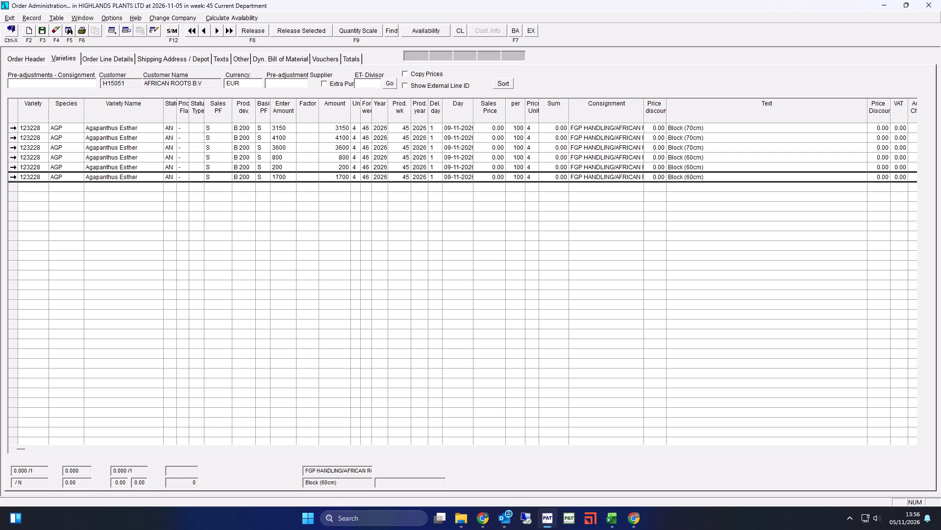
Release the order, specifying a reason for the zero price and applying it to all varieties with price 0.
key("F8")
key("Return")
key("Return")
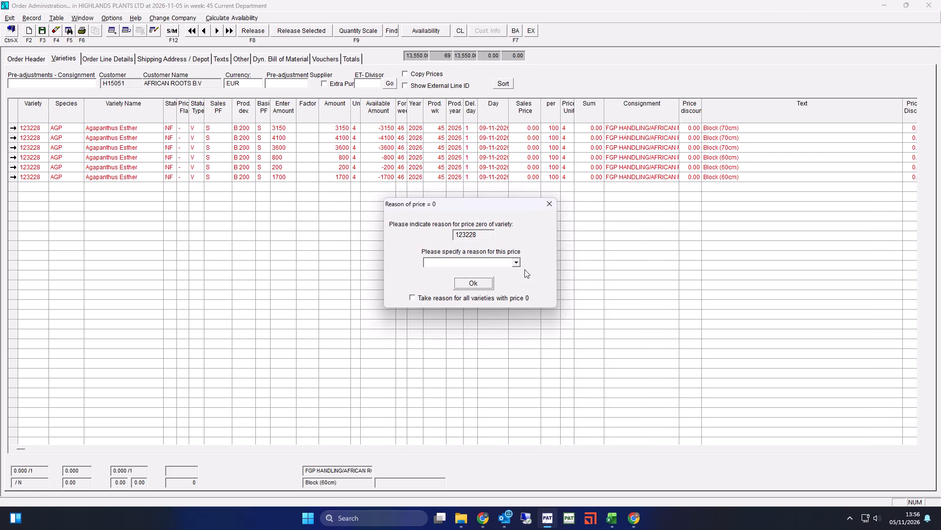
left_click(518, 262)
left_click(485, 294)
left_click(474, 297)
left_click(478, 283)
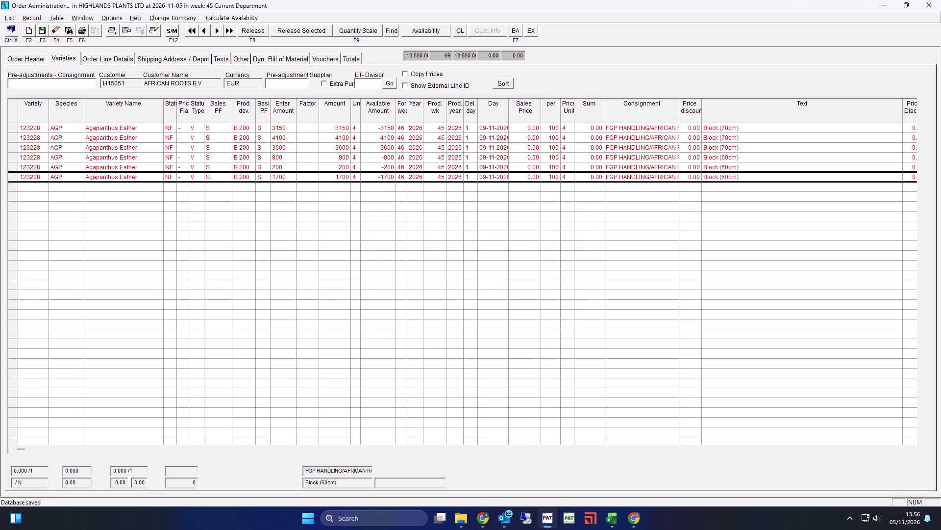
Release the order again with all lines selected, work through the repeated release confirmations, and close the order administration.
key("F8")
key("Return")
key("Return")
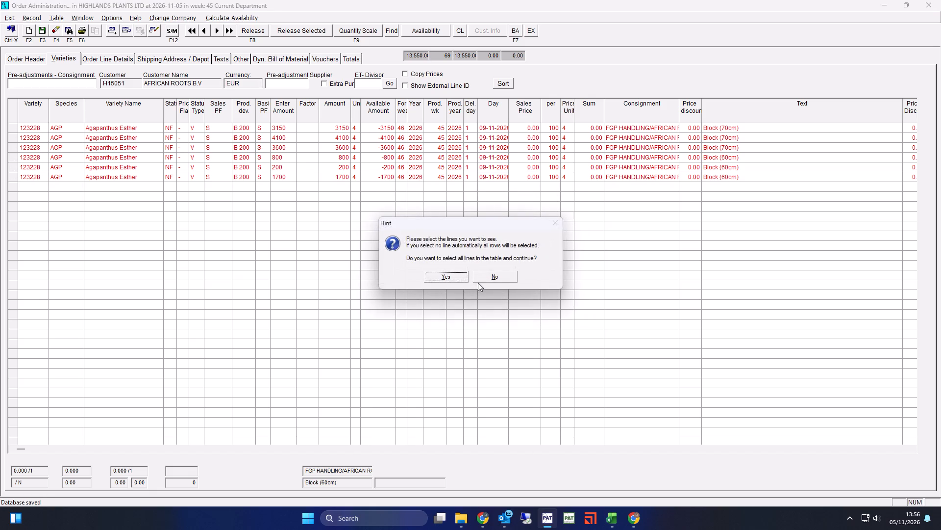
key("Return")
key("F8")
key("Return")
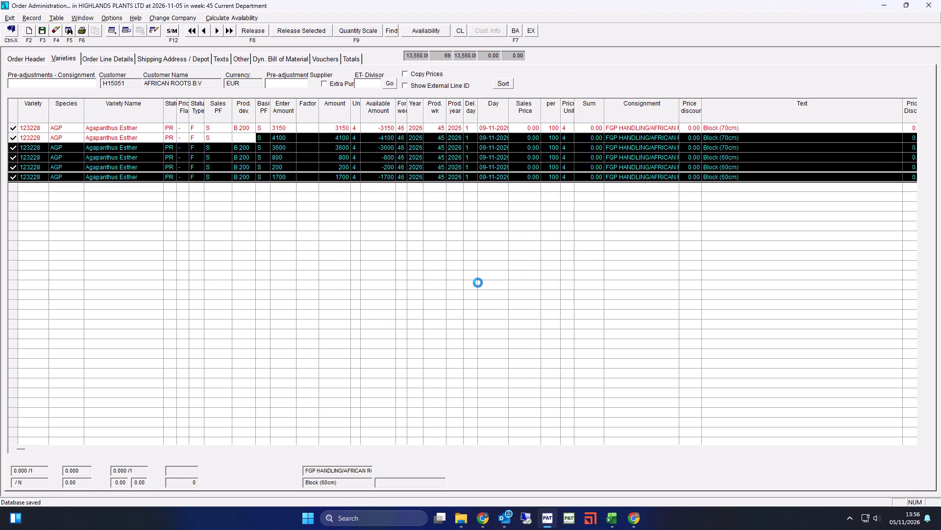
key("F8")
key("Return")
key("F8")
key("Return")
key("F8")
key("Return")
key("F8")
key("Return")
key("F8")
key("Return")
key("F8")
key("Return")
key("F8")
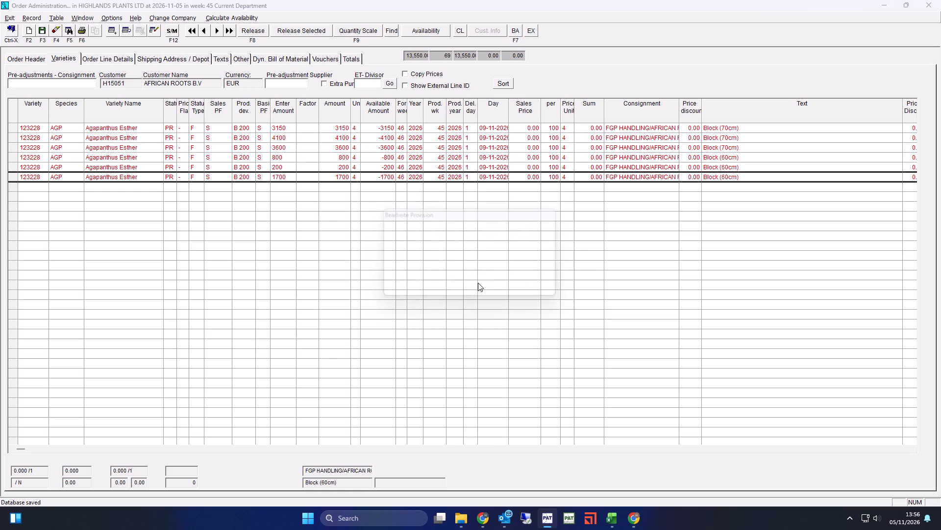
key("Return")
key("F8")
key("Return")
key("F8")
key("Return")
key("F8")
key("Return")
key("F8")
key("Return")
key("F8")
key("Return")
key("F8")
key("Return")
key("F8")
key("Return")
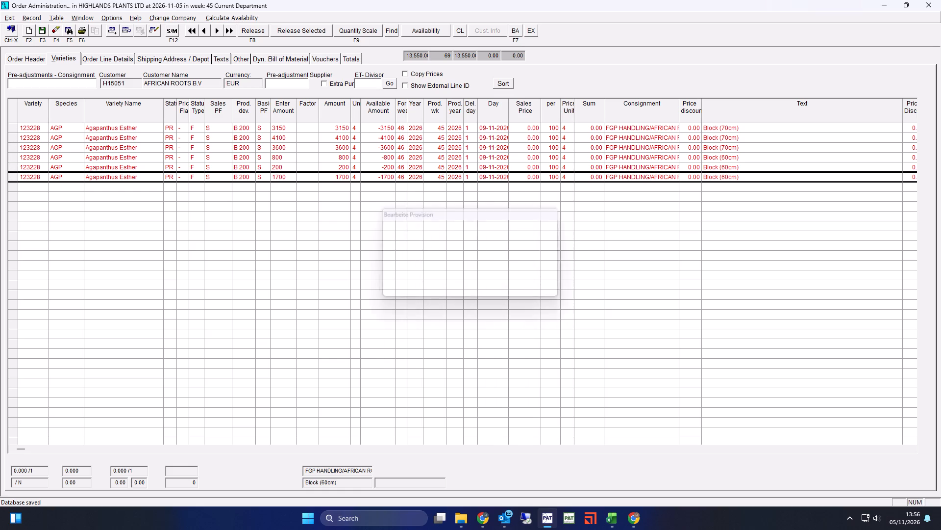
left_click(15, 33)
Open Tour Planning from Dispatch and search for delivery week 46 of 2026.
left_click(53, 167)
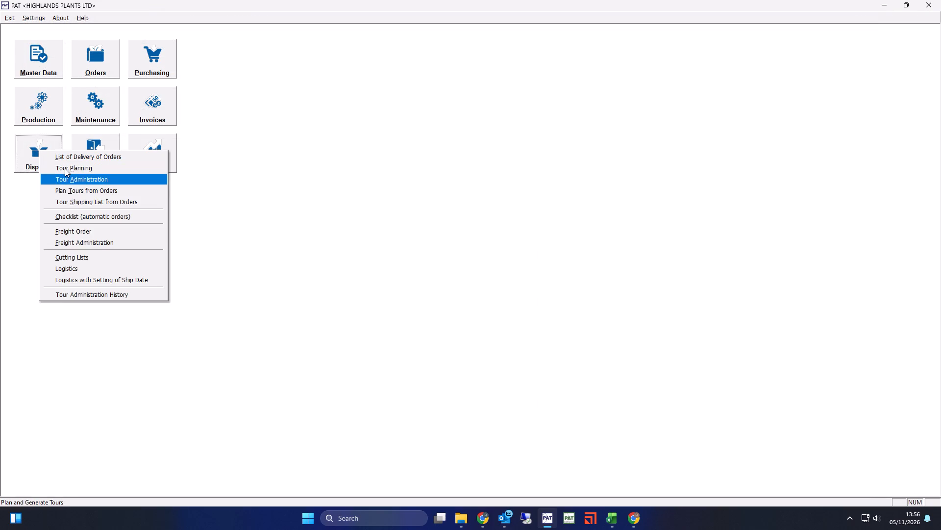
left_click(65, 167)
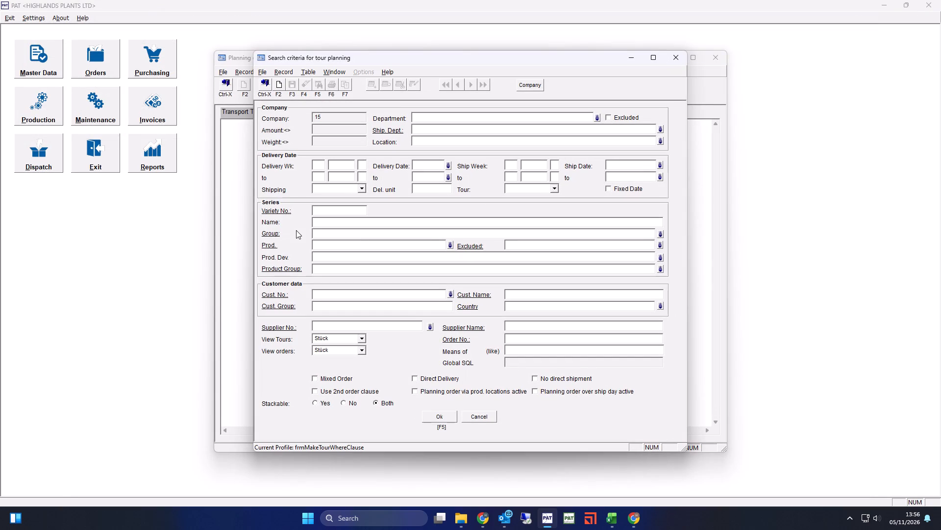
type("46")
key("Return")
type("26")
key("Return")
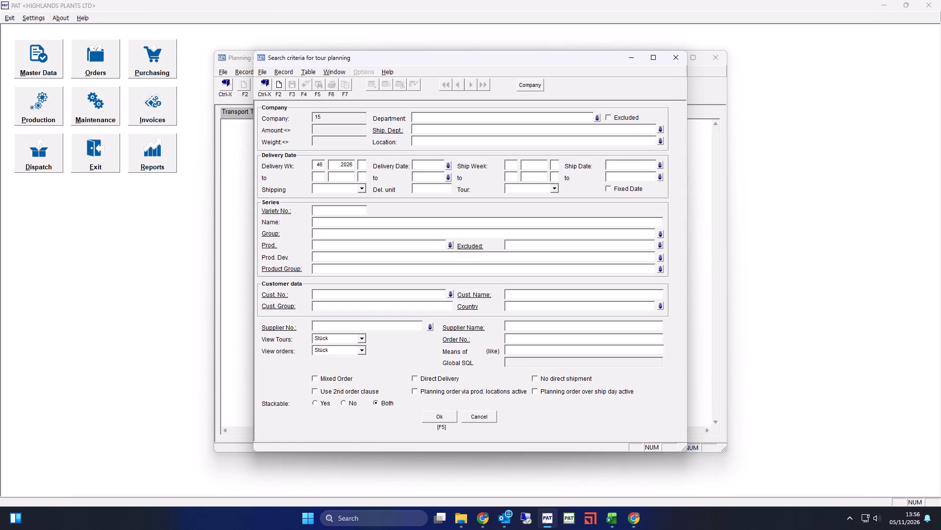
key("F5")
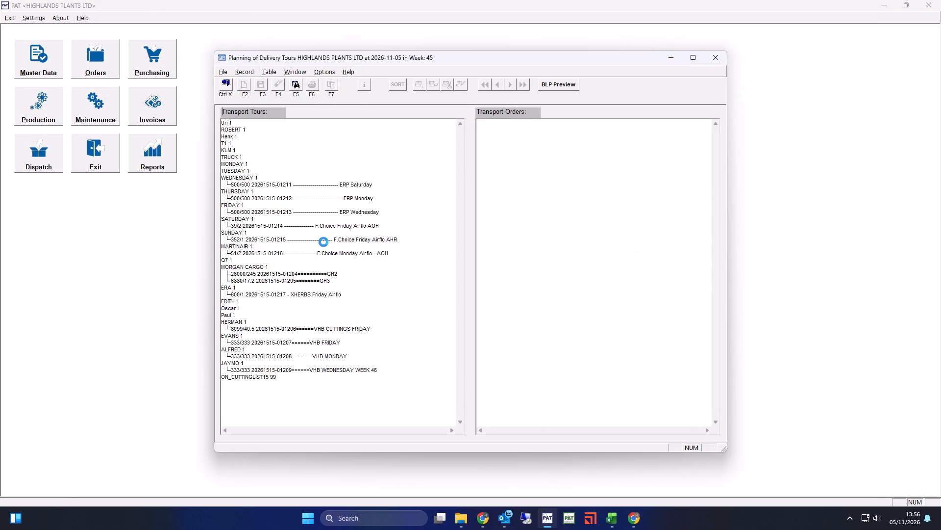
Create a new transport tour under ROBERT 1.
left_click(238, 130)
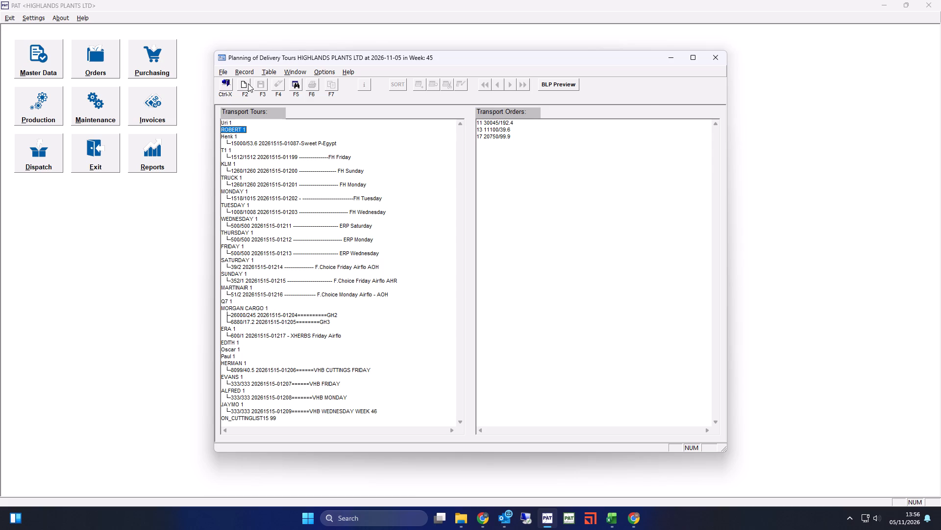
left_click(245, 82)
left_click(438, 267)
Append " - CUT FLOWER" to the info text of the new ROBERT tour.
left_click(363, 87)
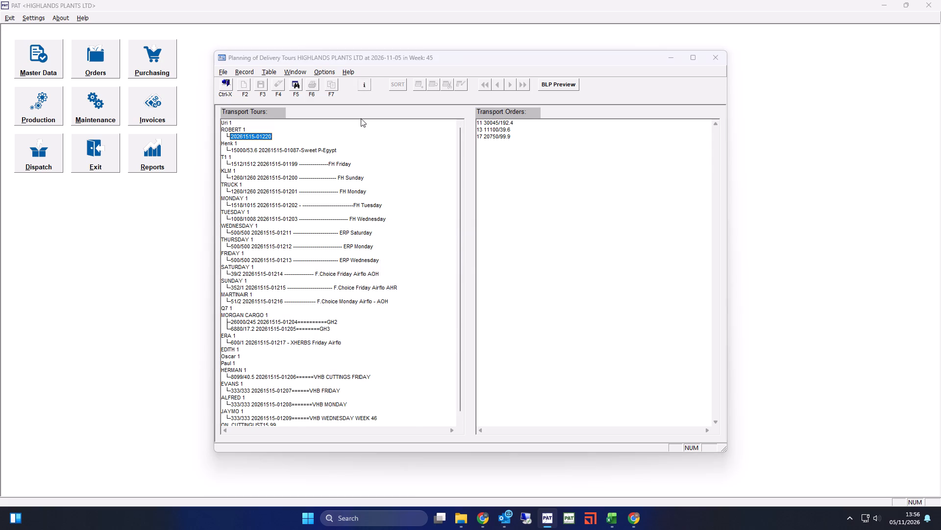
left_click(356, 141)
left_click(354, 163)
key("space")
type("-")
key("space")
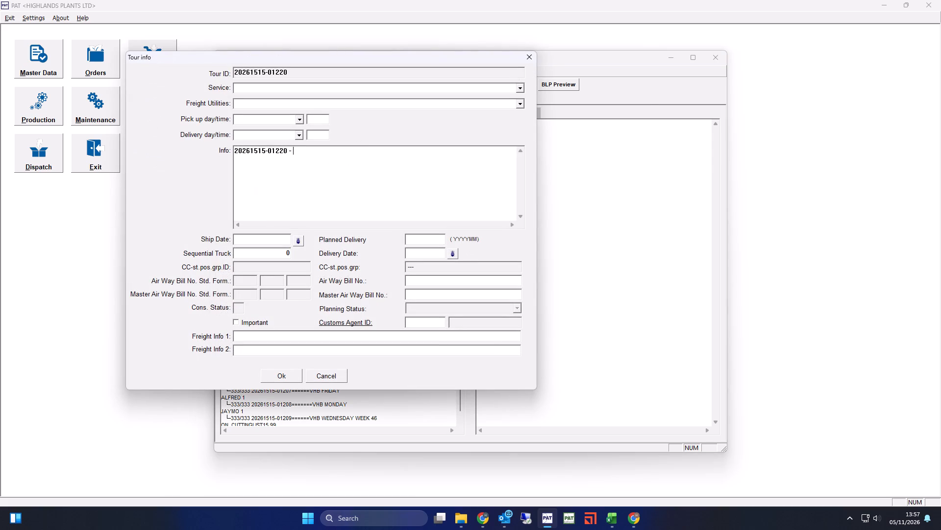
type("CUT FLOWER")
left_click(292, 378)
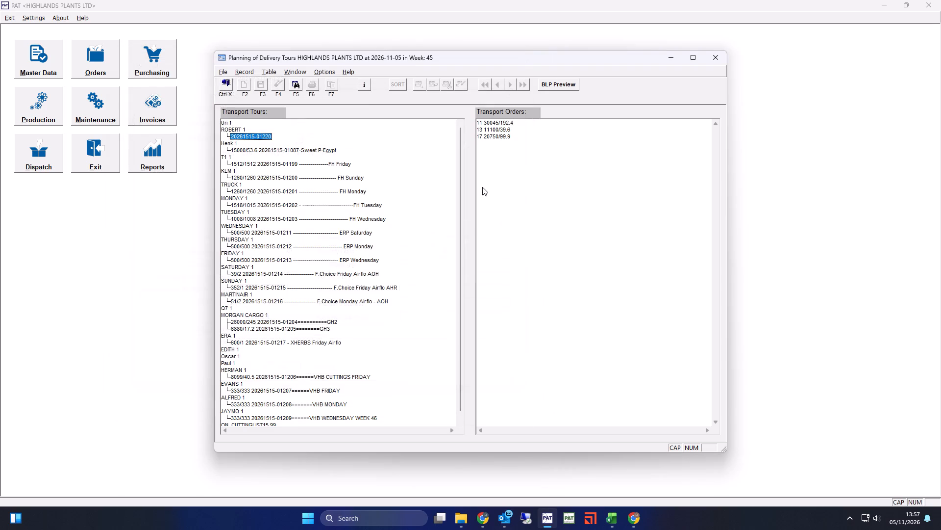
Assign the 13550-stem FGP HANDLING/AFRICAN ROOTS order of day 17 to the new ROBERT tour and close the tour planning.
double_click(500, 138)
double_click(524, 149)
double_click(534, 147)
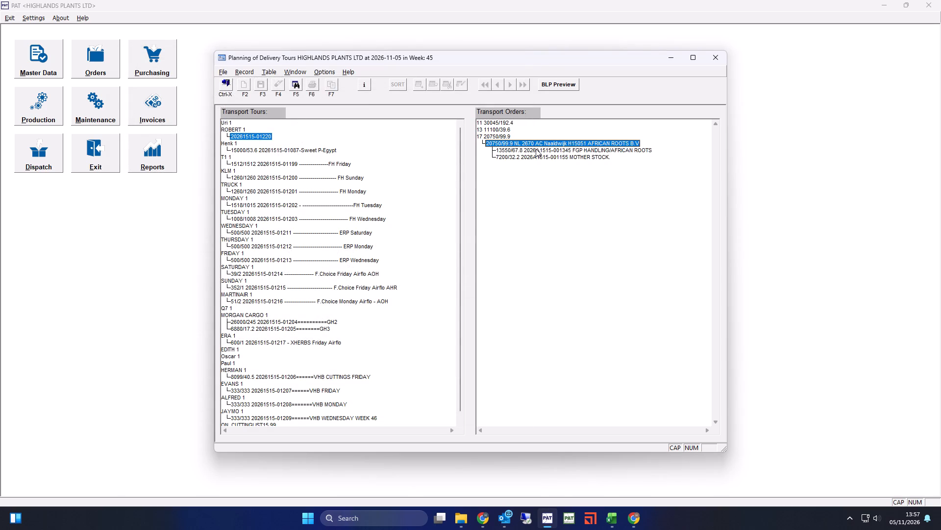
left_click(558, 153)
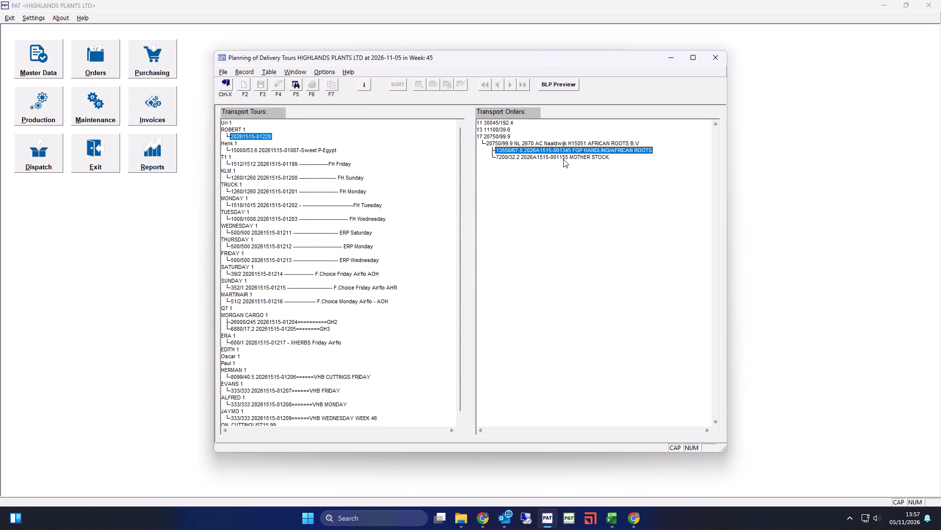
left_click_drag(524, 151, 524, 150)
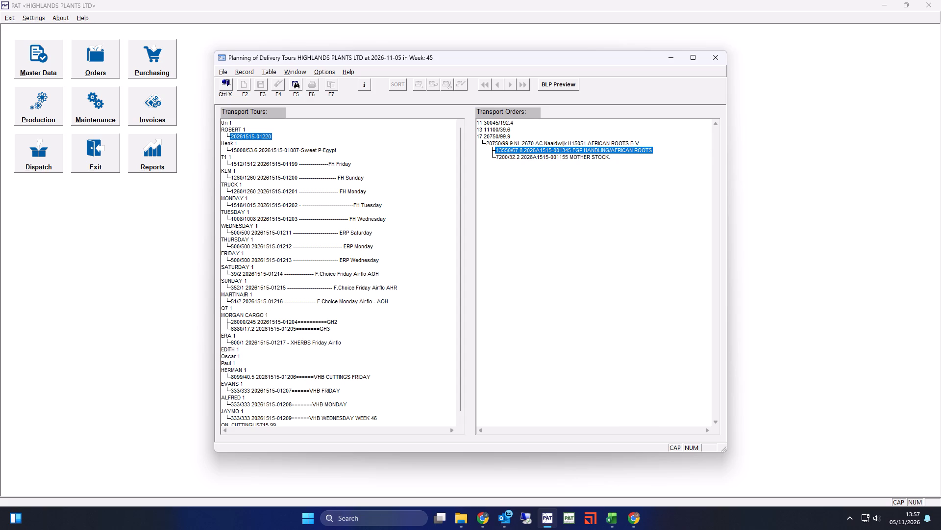
left_click_drag(524, 150, 256, 137)
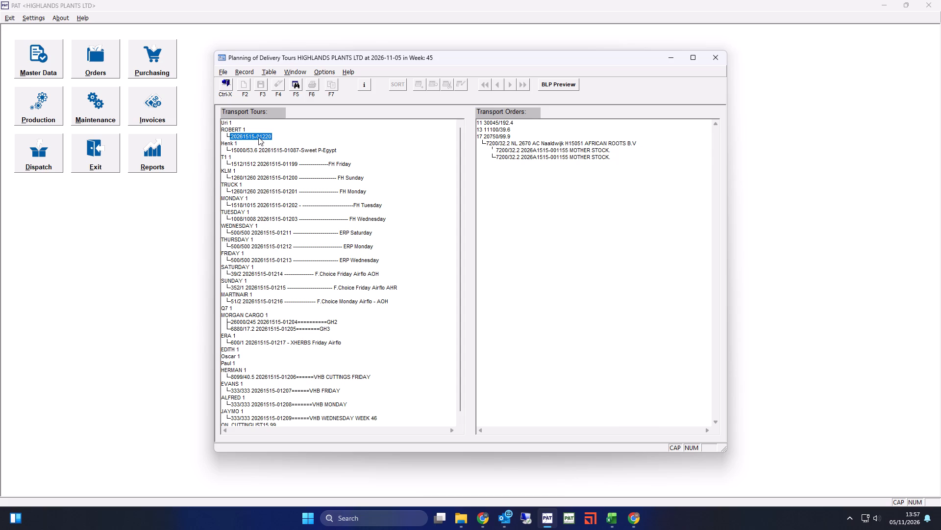
left_click(713, 59)
In File Explorer, open African Roots Friday Week 45-2026 Cutflower from Robots, 2026, African Roots for editing and show its Robot sheet.
left_click(463, 519)
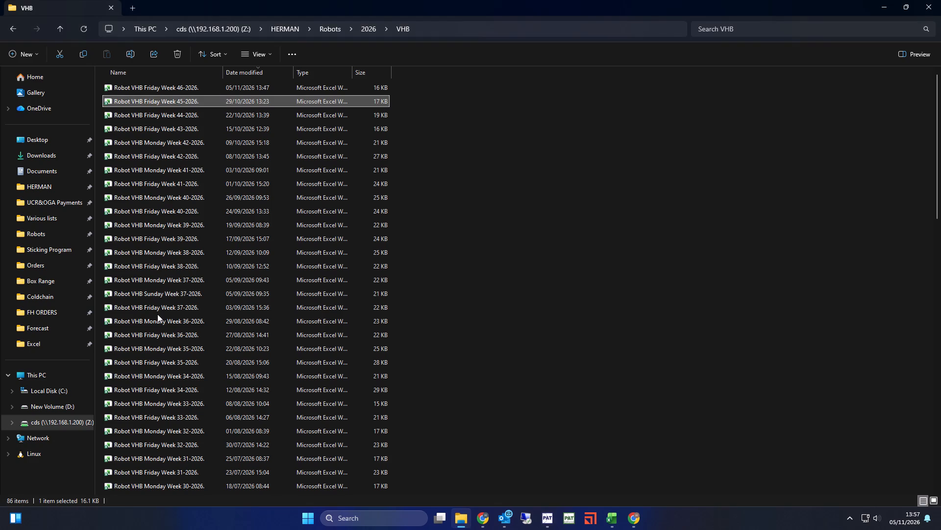
left_click(331, 29)
double_click(133, 145)
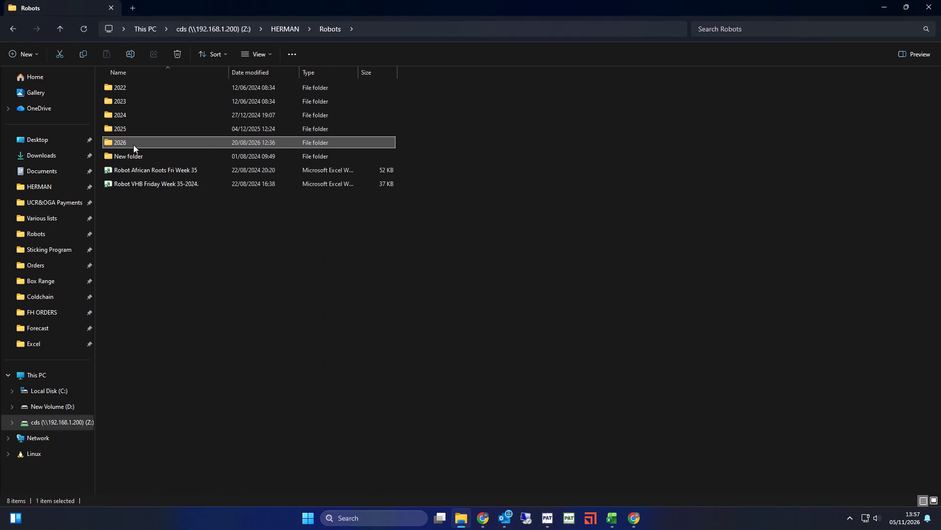
double_click(151, 89)
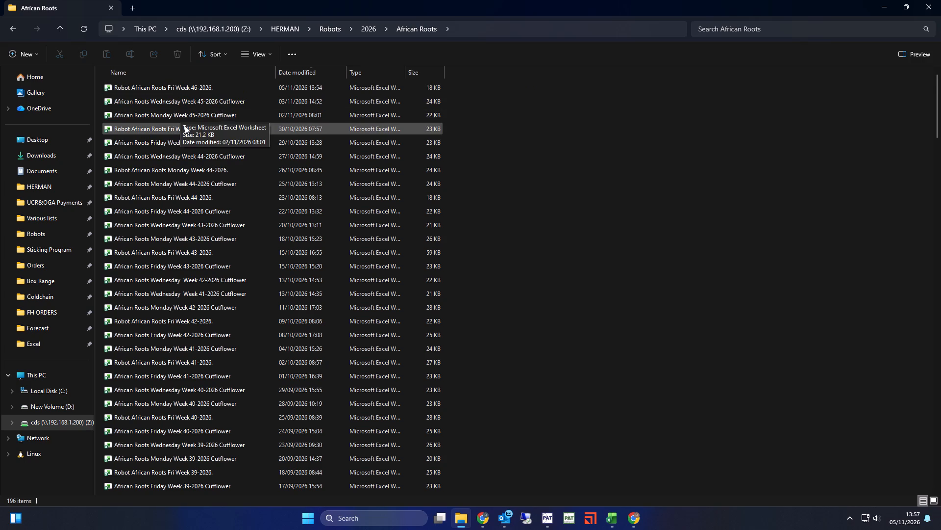
left_click(192, 141)
key("Return")
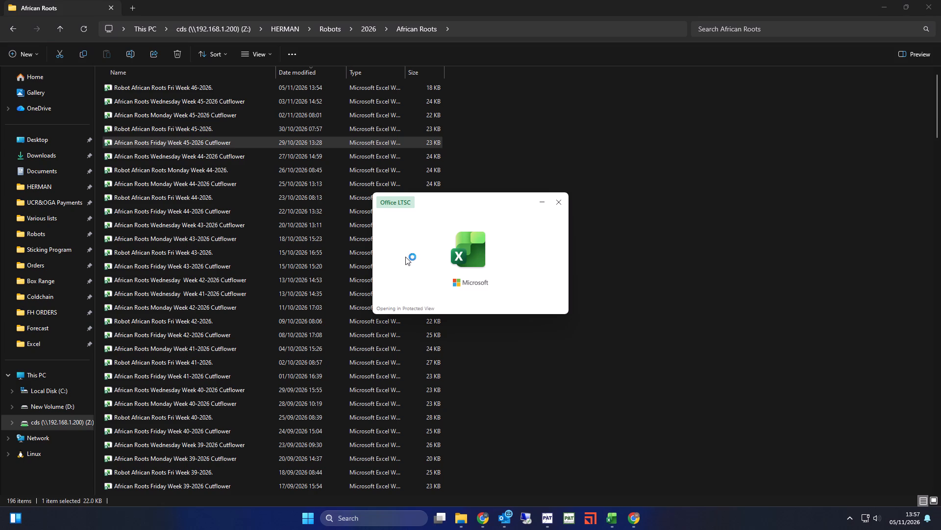
left_click(384, 42)
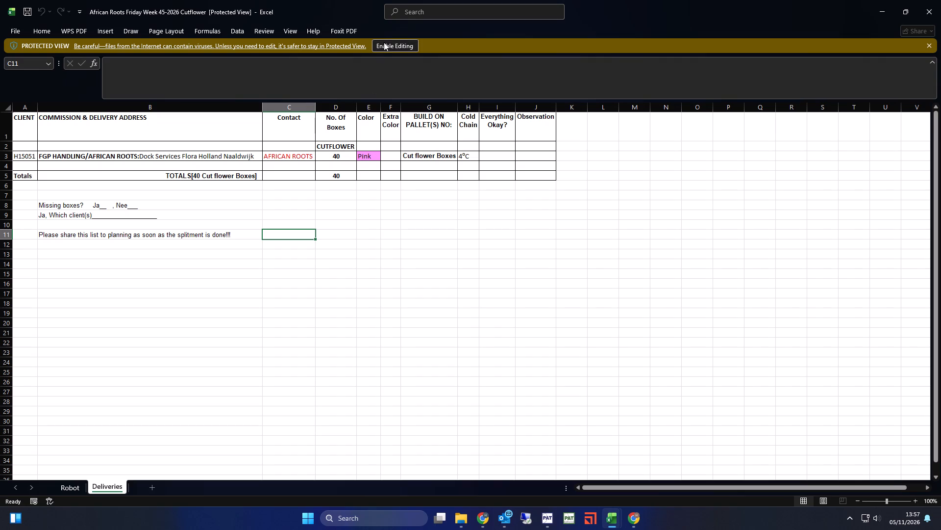
left_click(74, 487)
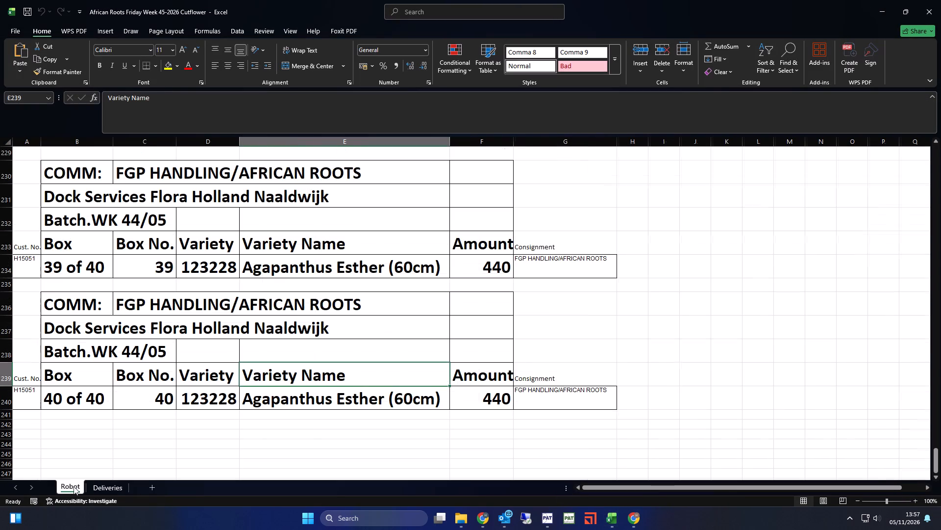
Save the workbook under the new name African Roots Friday Week 46-2026 Cutflower.
key("F12")
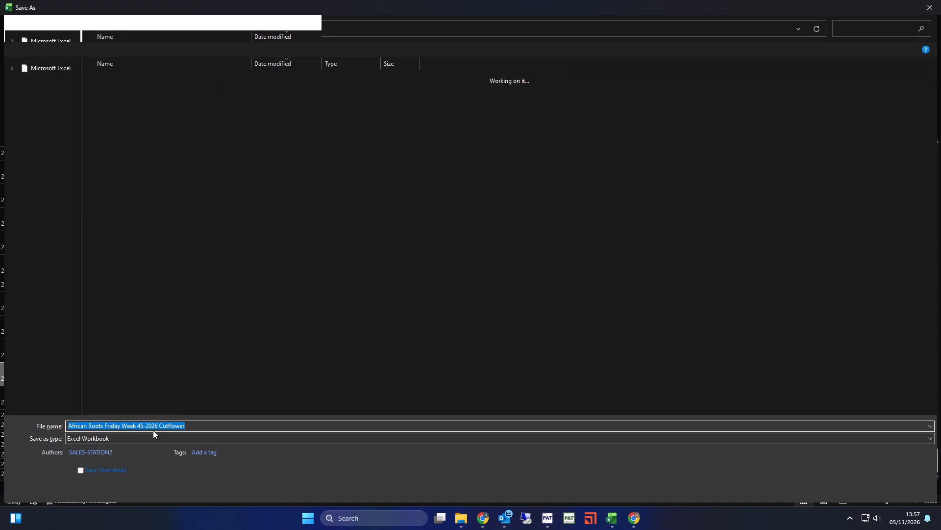
double_click(141, 427)
type("46")
key("Return")
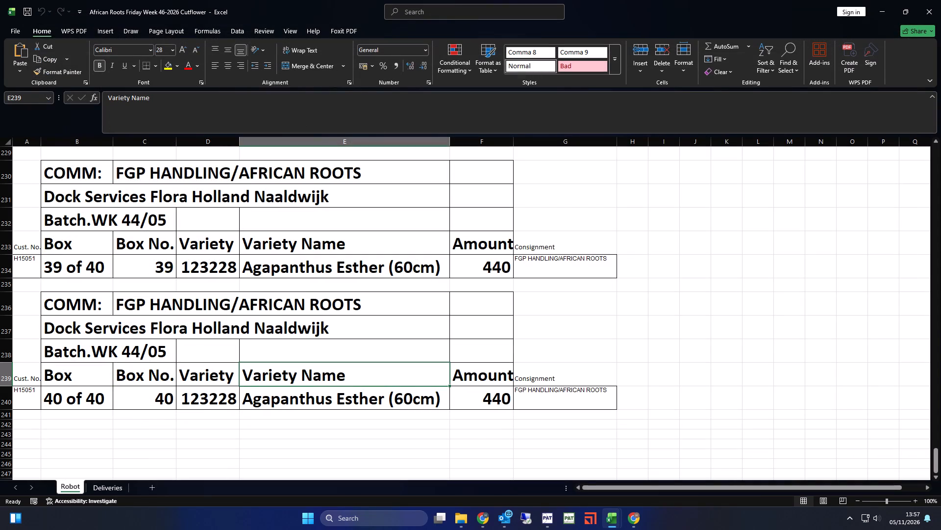
Delete rows 7 to 240 of the Robot sheet, keeping only the first box label block.
left_click_drag(937, 459, 940, 134)
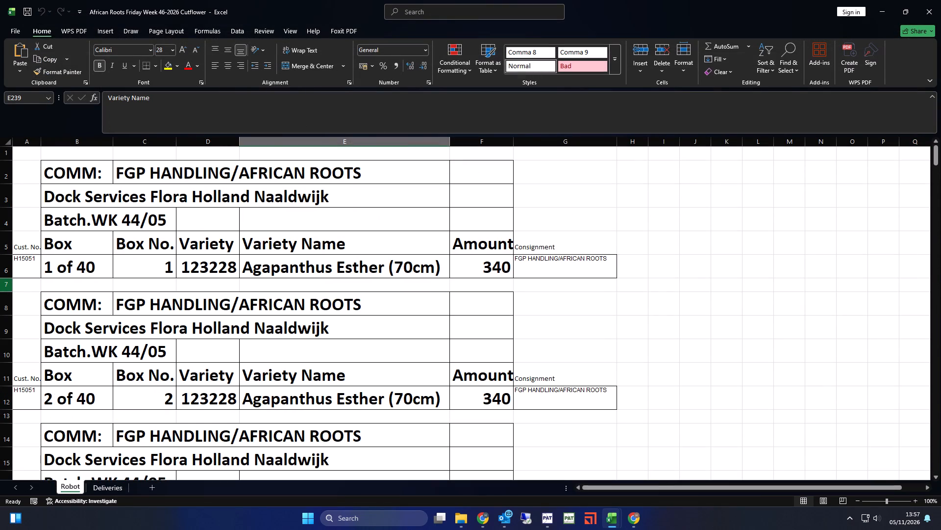
left_click(5, 284)
left_click_drag(936, 159, 940, 473)
scroll(260, 427, "down", 3)
left_click(1, 269, "shift")
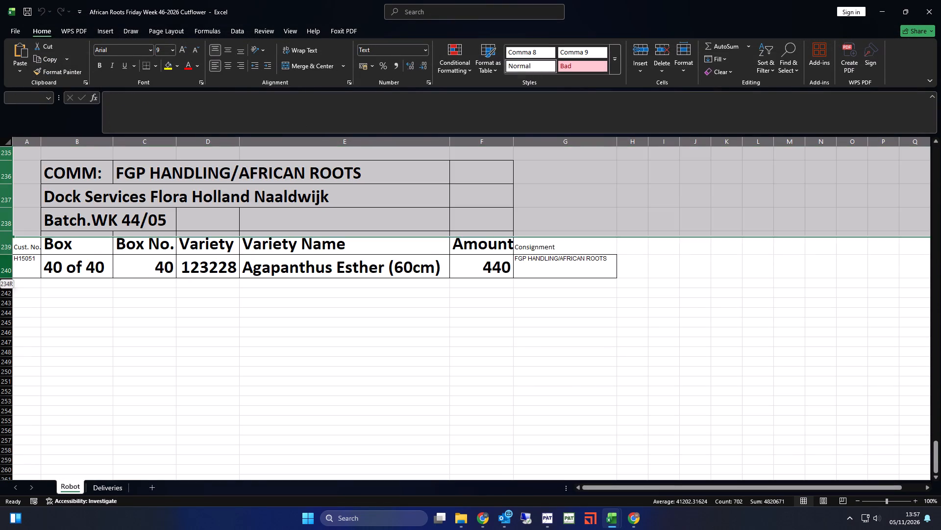
key("ctrl+minus")
scroll(74, 312, "up", 4)
left_click(79, 308)
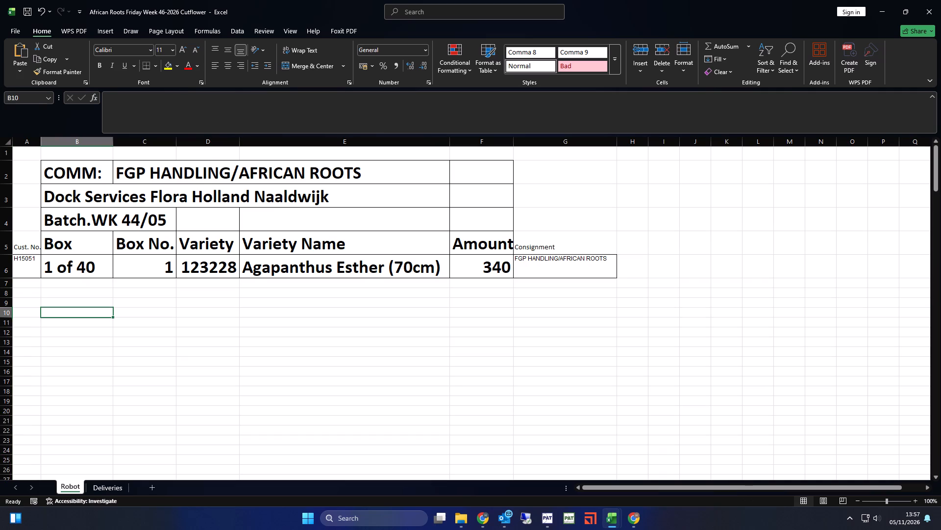
Clear the Box and Box No. values in row 6 of the Robot sheet.
left_click_drag(81, 272, 149, 271)
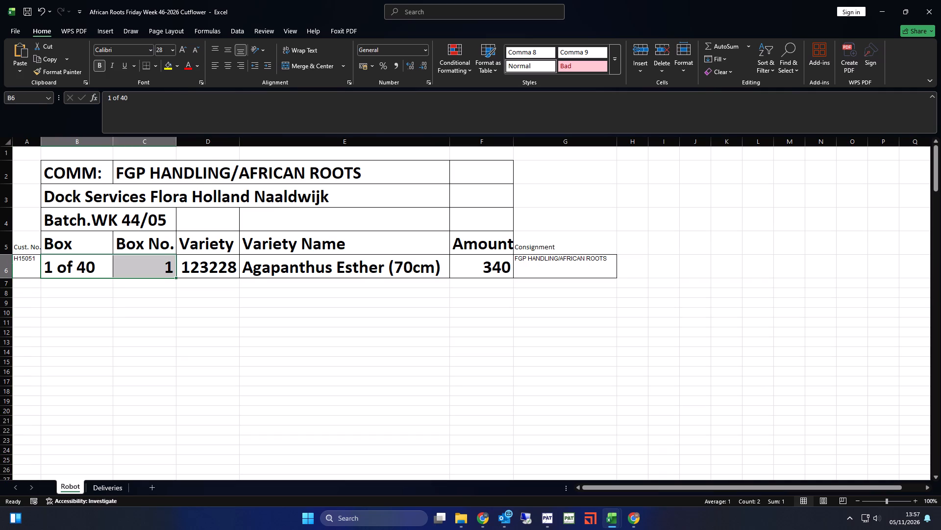
key("Delete")
Copy the customer number cell's formatting onto the Box through Amount cells of row 6 and save the workbook.
left_click(32, 267)
left_click(70, 72)
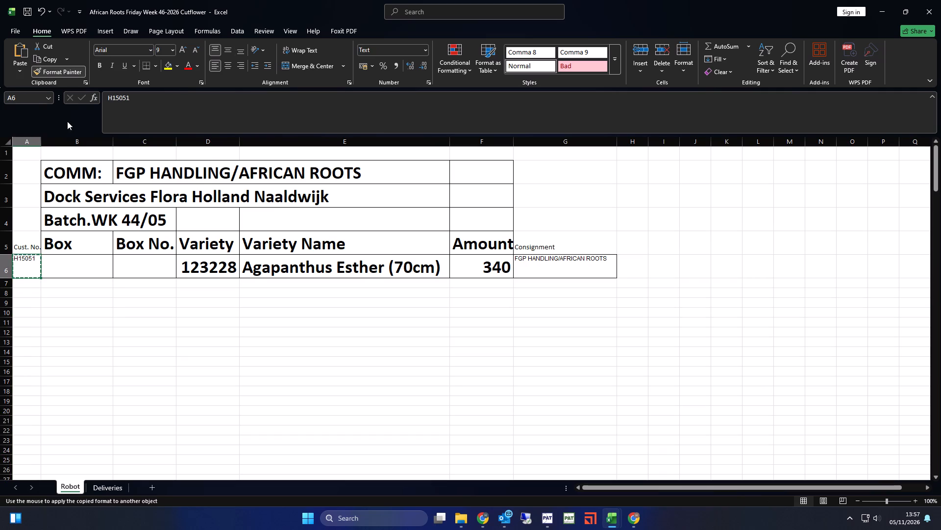
left_click_drag(75, 263, 453, 264)
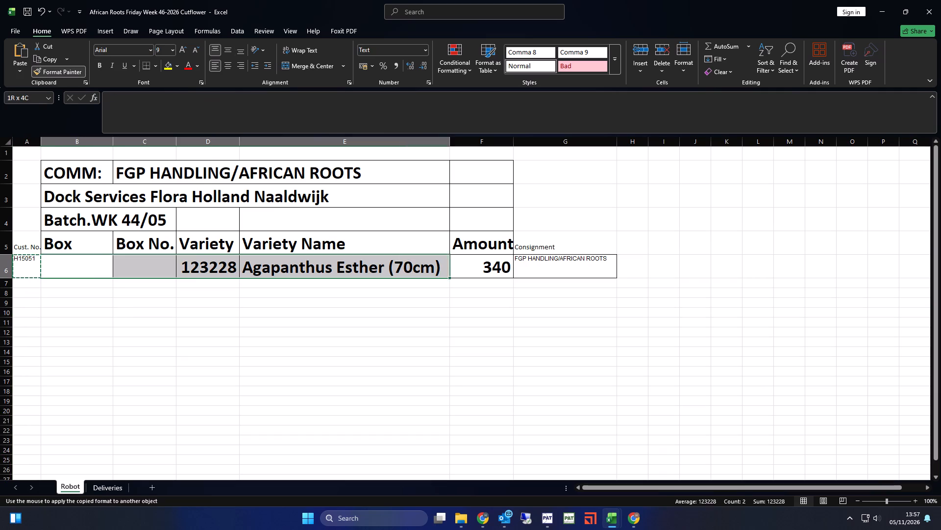
left_click_drag(453, 264, 498, 262)
left_click(349, 302)
key("ctrl+s")
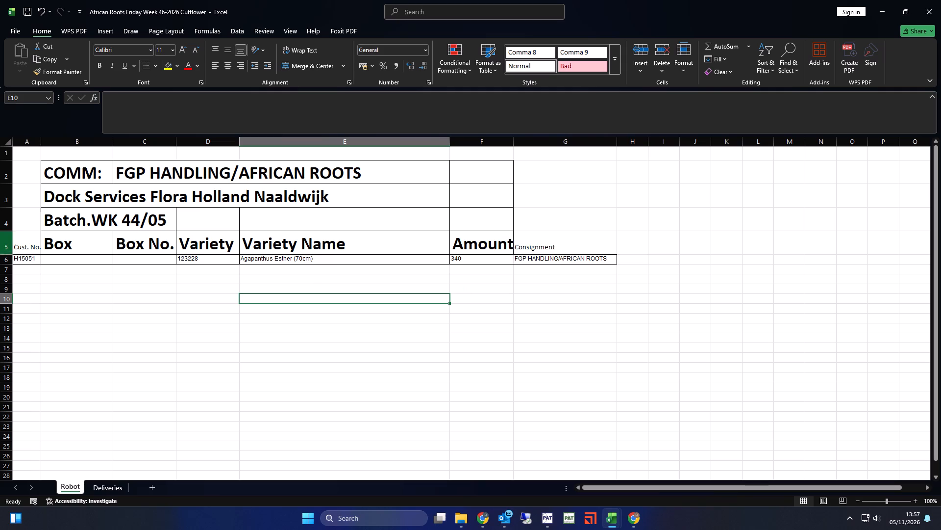
Duplicate row 6 and change the variety name in row 7 to Agapanthus Esther (60cm).
left_click(5, 258)
key("ctrl+c")
key("ctrl+plus")
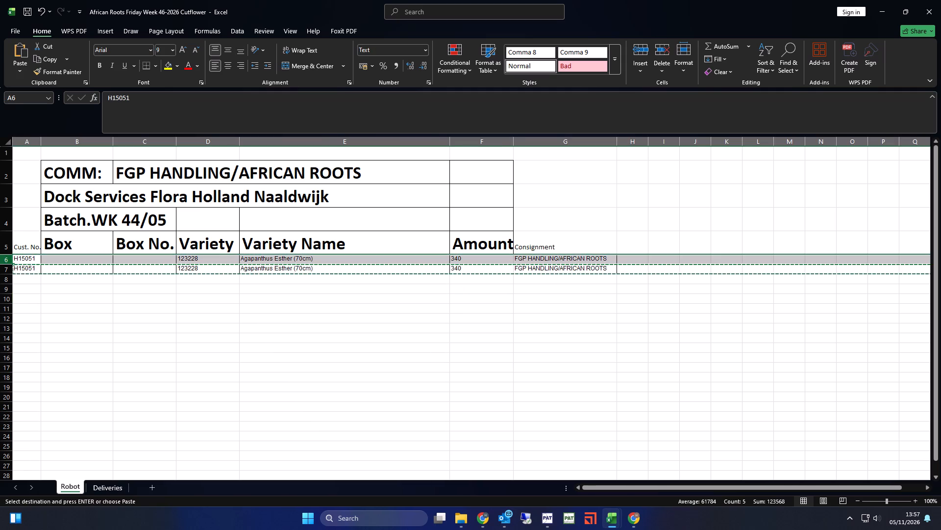
double_click(298, 269)
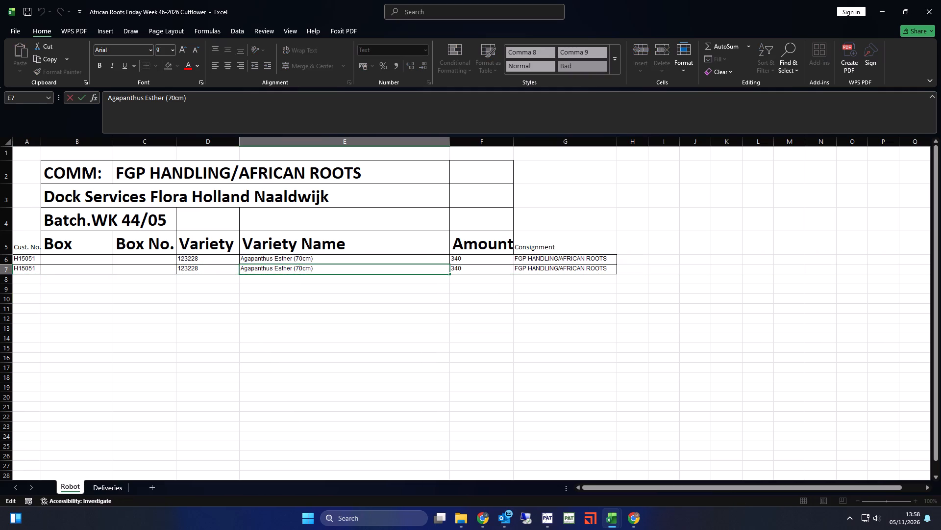
key("BackSpace")
key("6")
Set the amounts to 350 for the 70cm row and 450 for the 60cm row.
left_click(474, 258)
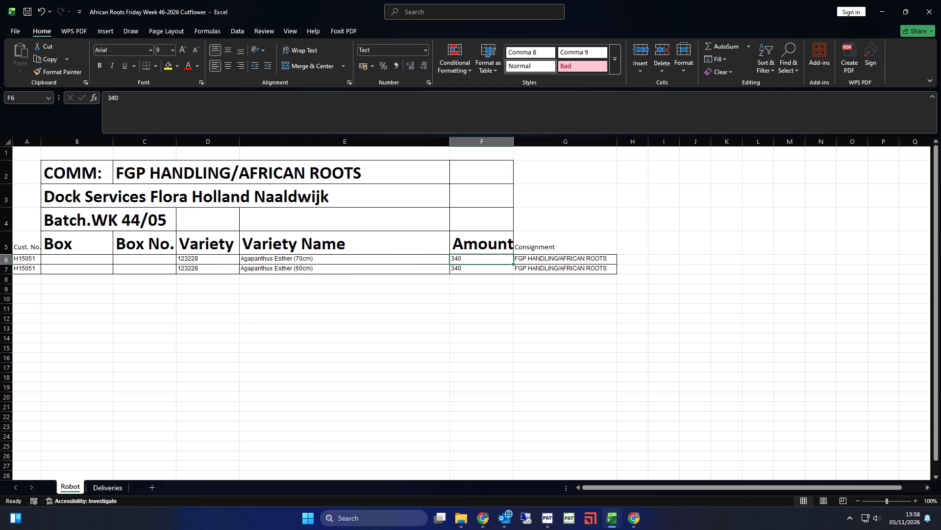
type("350")
key("Return")
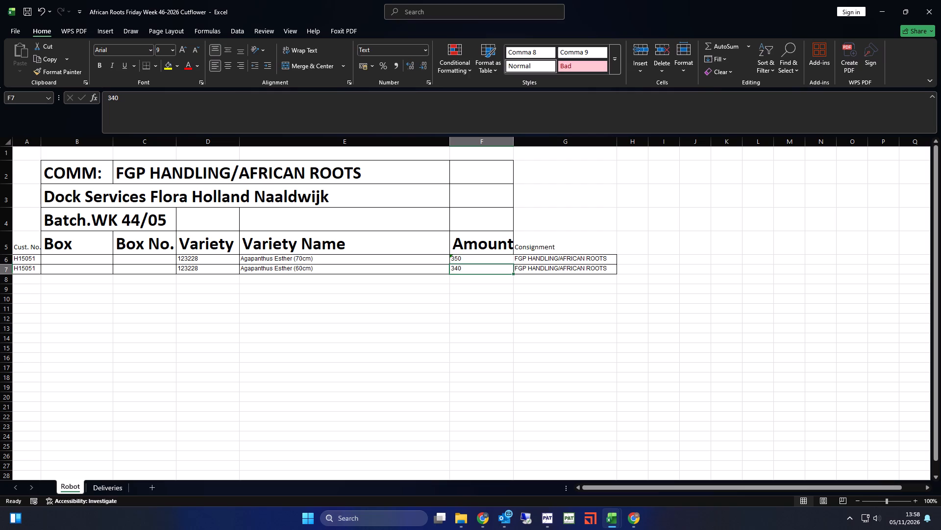
type("450")
key("Return")
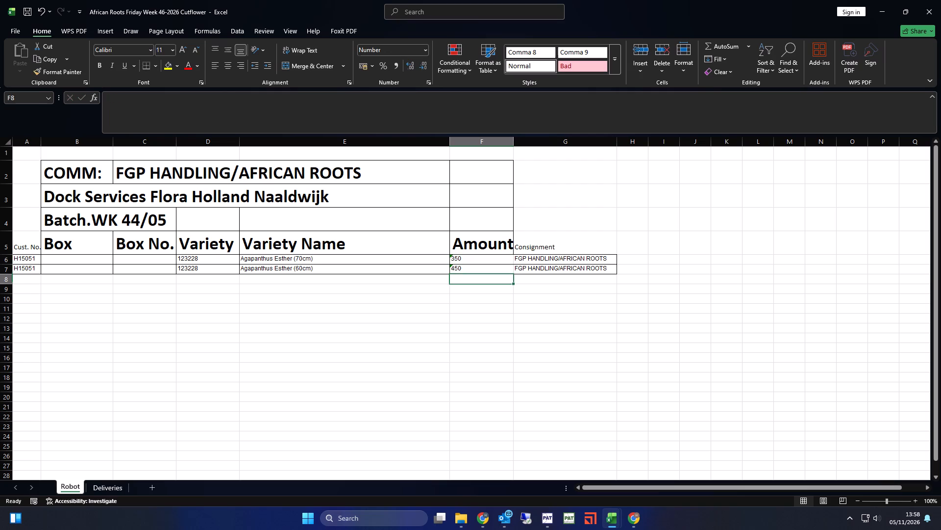
Convert the two amounts from text to numbers and save the workbook.
left_click_drag(479, 259, 479, 268)
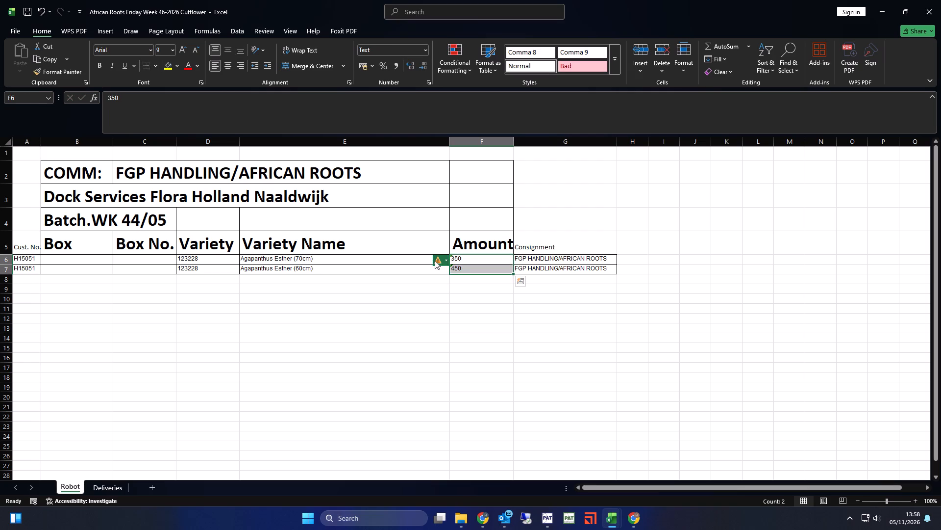
left_click(435, 261)
left_click(474, 286)
left_click(214, 306)
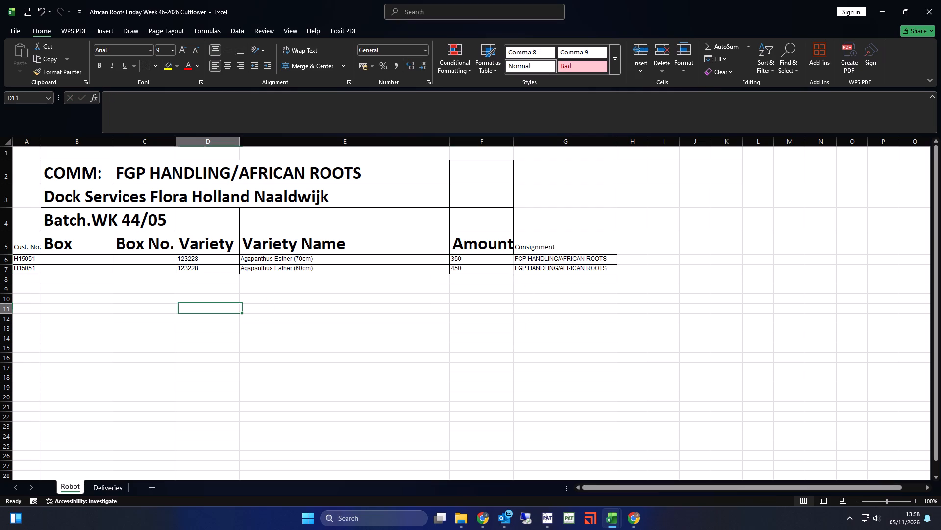
key("ctrl+s")
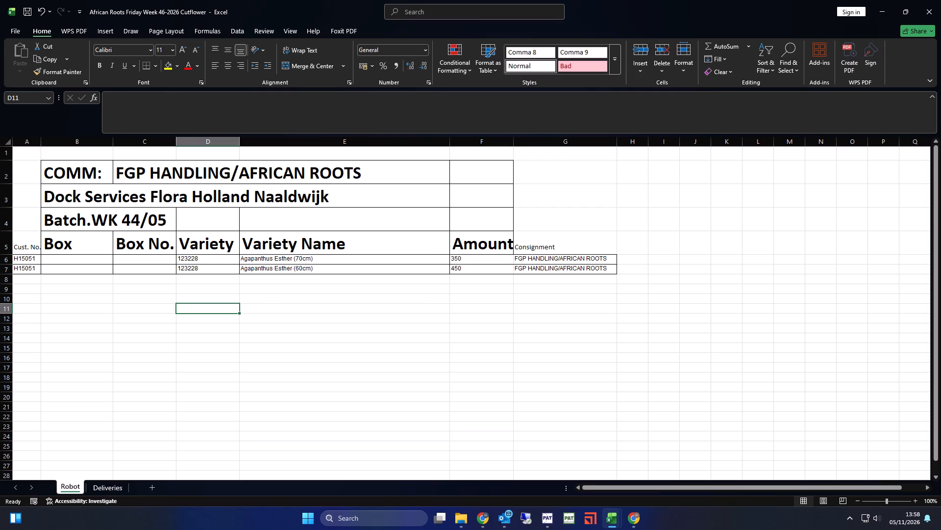
Change the batch heading to Batch.WK 45/05 and save the workbook.
left_click(62, 217)
left_click(146, 97)
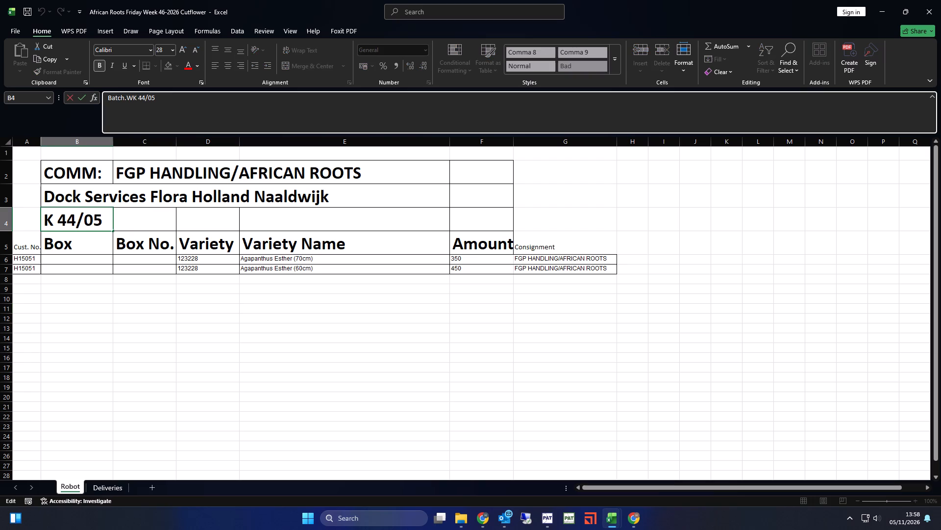
key("BackSpace")
key("5")
key("Return")
key("ctrl+s")
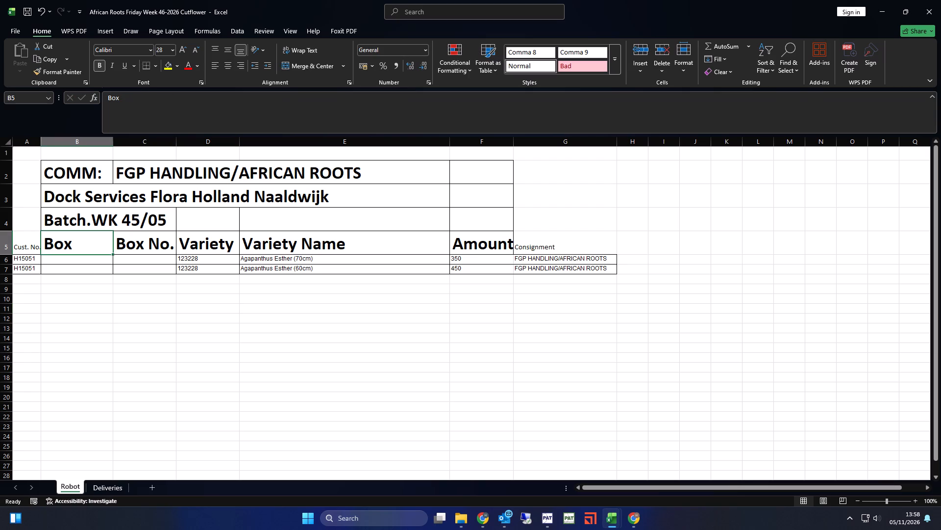
Insert 30 copies of the Agapanthus Esther (70cm) row starting at row 6.
left_click(6, 260)
key("ctrl+c")
scroll(9, 260, "down", 2)
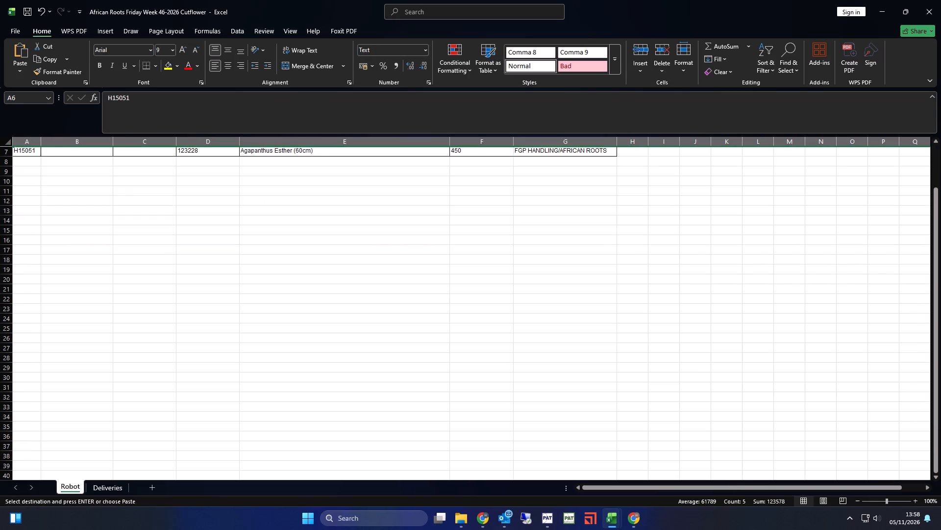
scroll(18, 228, "up", 1)
left_click_drag(7, 200, 69, 453)
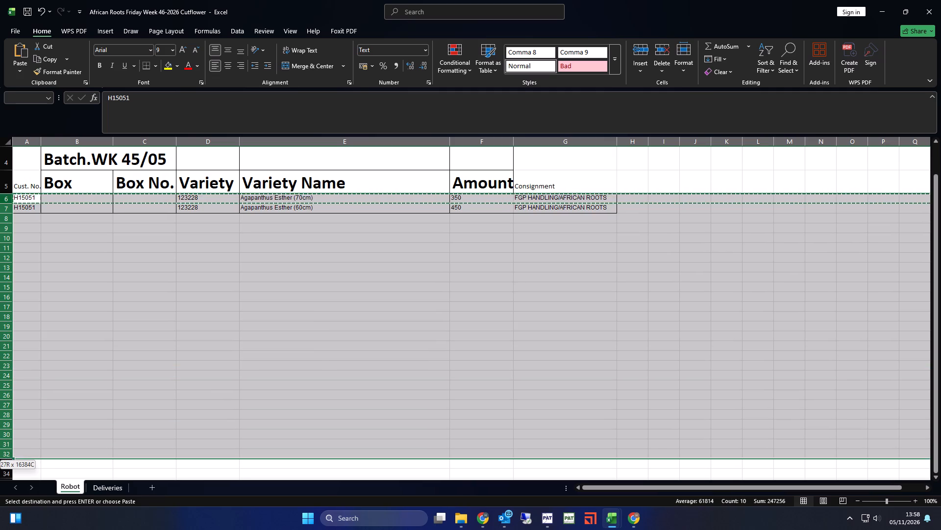
left_click_drag(69, 453, 77, 424)
key("ctrl+plus")
scroll(96, 427, "down", 9)
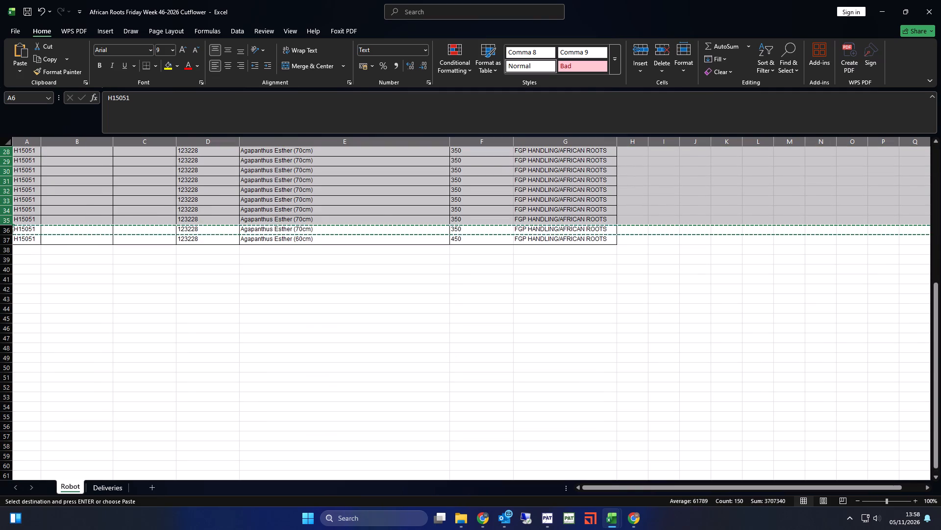
Insert 13 copies of the Agapanthus Esther (60cm) row starting at row 37.
left_click(4, 241)
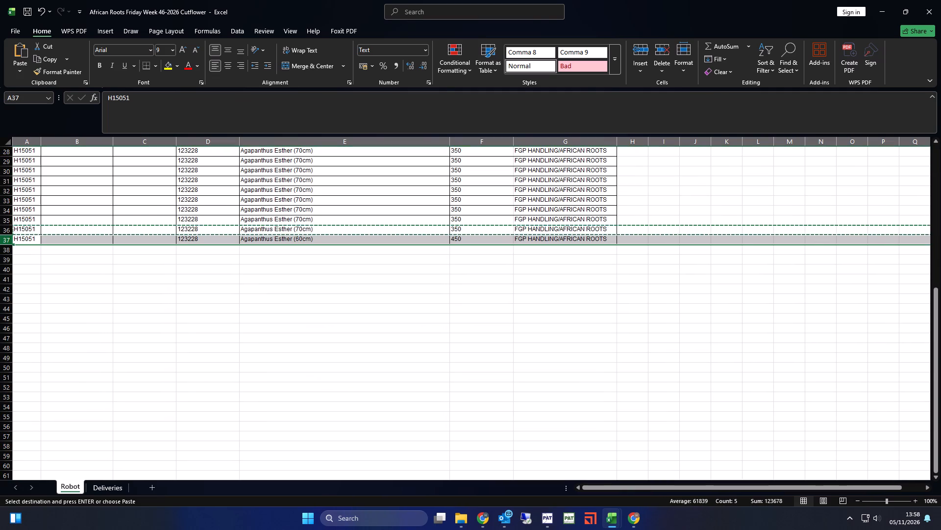
key("ctrl+c")
left_click_drag(8, 240, 18, 341)
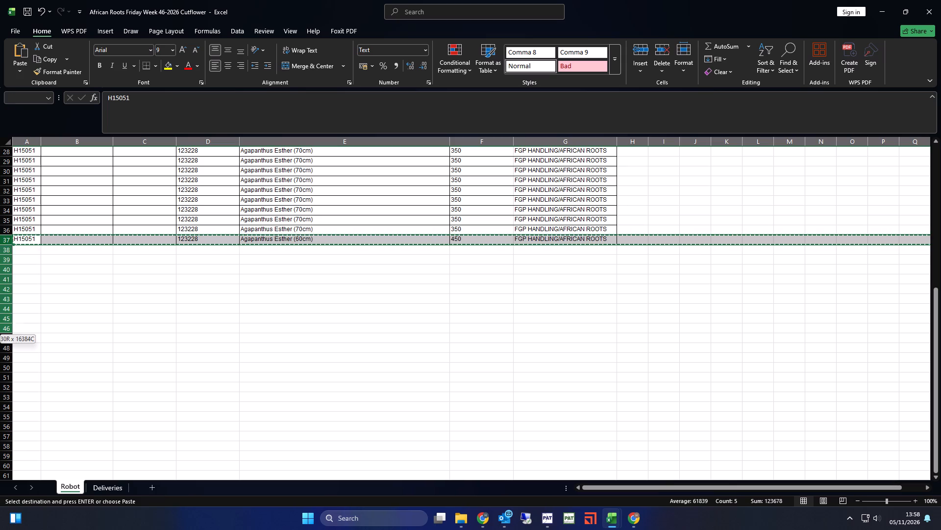
left_click_drag(18, 341, 22, 353)
key("ctrl+plus")
In row 6, enter 1 OF 37 as the Box and 1 as the Box No.
scroll(30, 349, "up", 4)
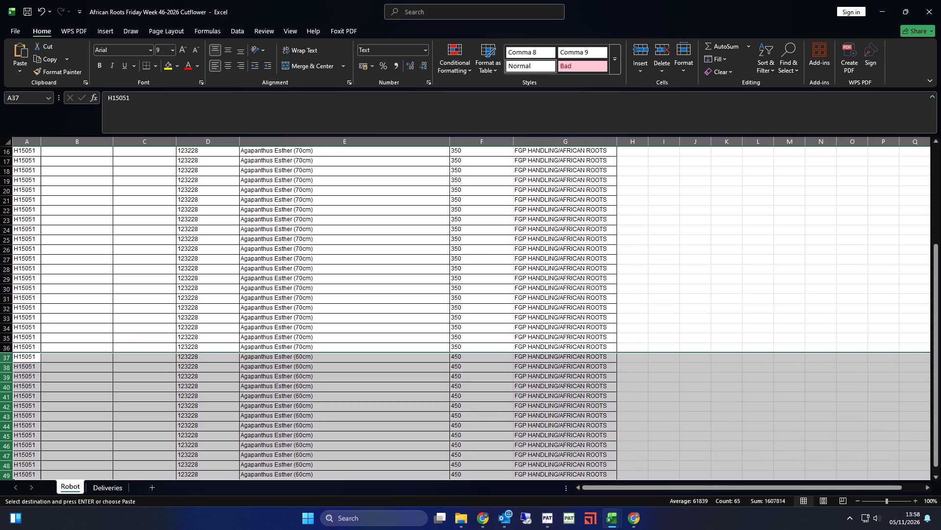
scroll(74, 251, "up", 7)
left_click(84, 265)
left_click(84, 261)
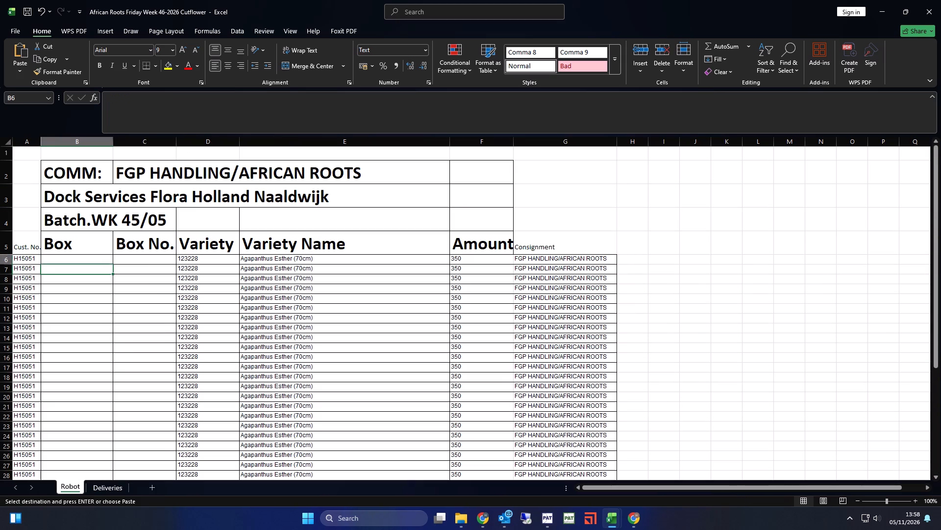
type("1 OF 37")
key("space")
key("BackSpace")
key("Tab")
key("1")
key("Tab")
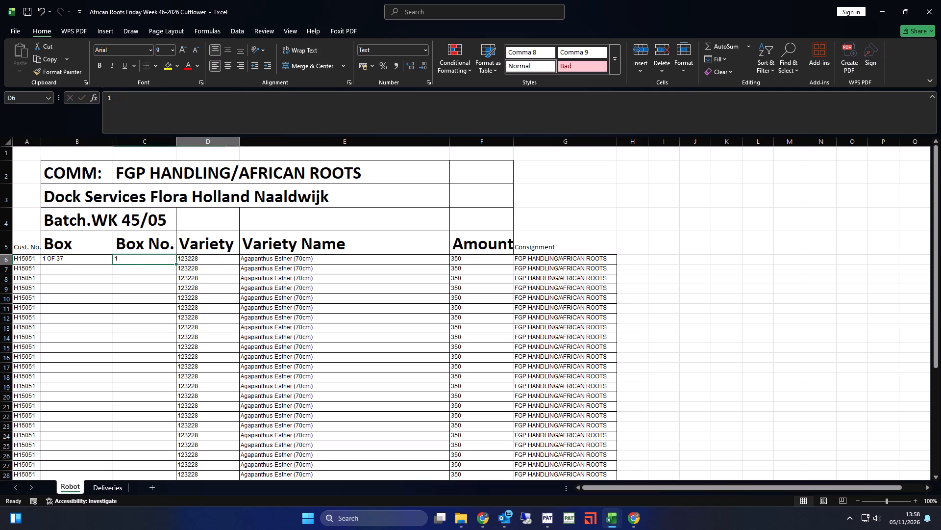
Re-enter the Box value in row 6 in lower case as 1 of 37.
left_click(86, 258)
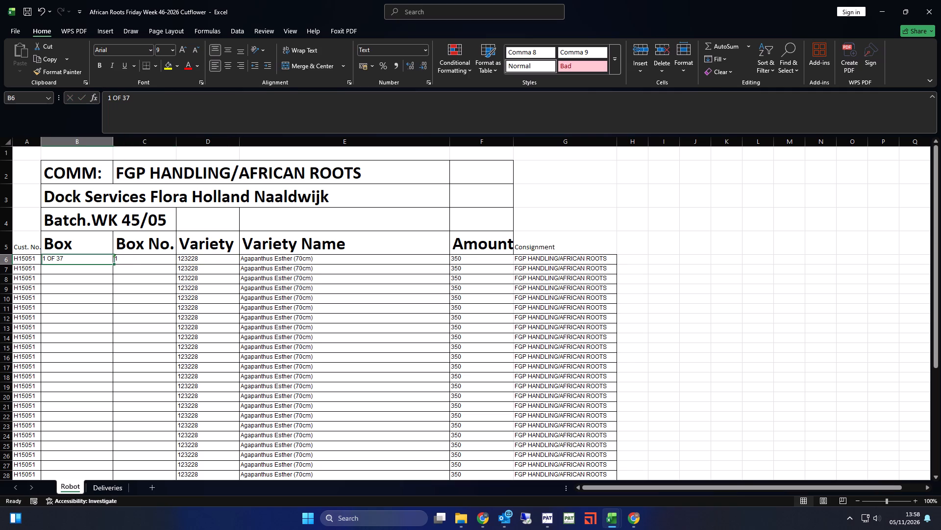
type("1")
key("space")
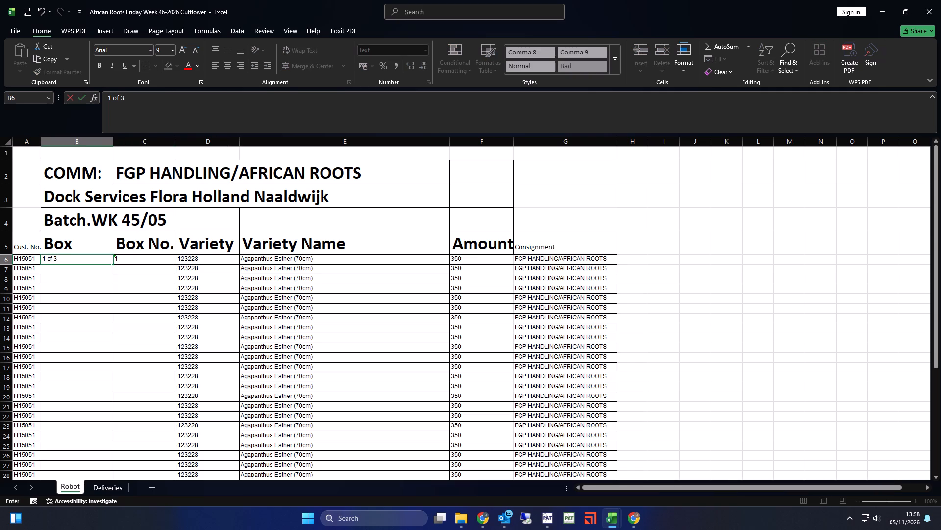
key("7")
key("Tab")
Fill the Box and Box No. series from row 6 down through all the variety rows.
left_click_drag(86, 258, 139, 259)
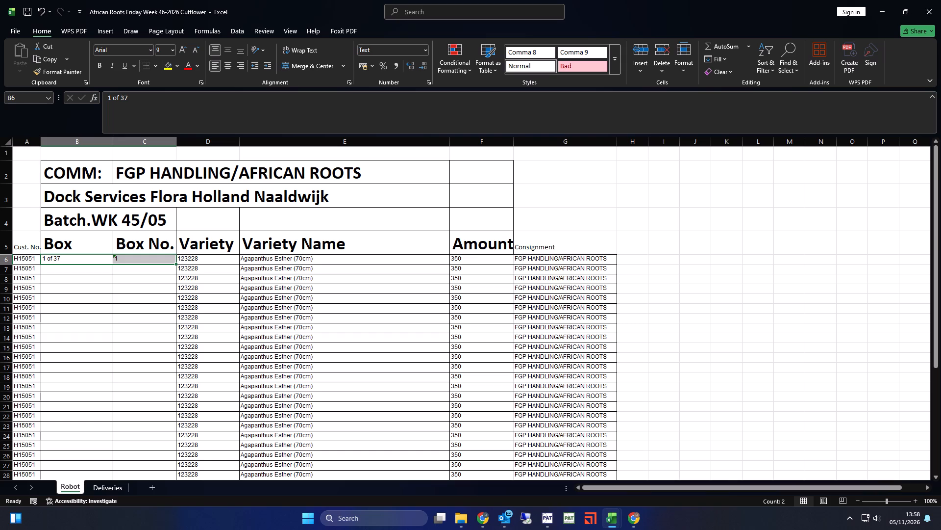
left_click(173, 264)
double_click(176, 264)
scroll(145, 317, "down", 5)
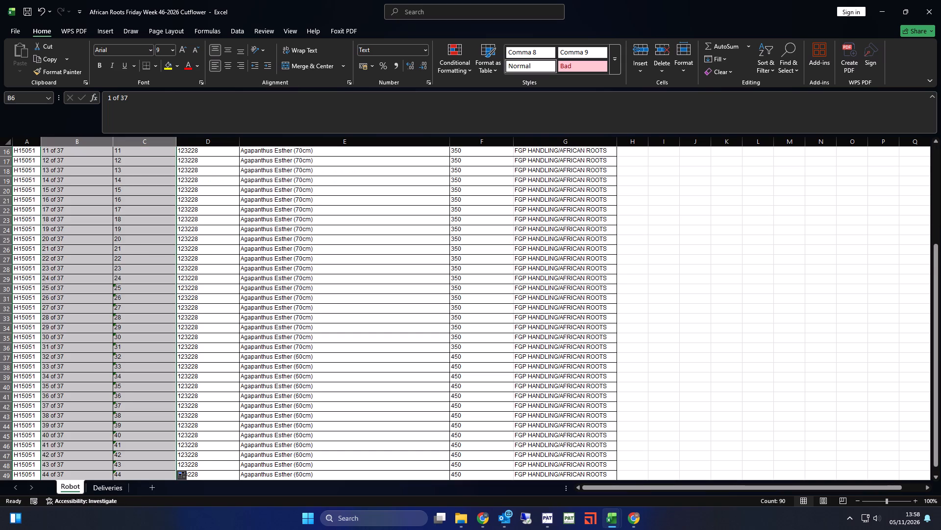
Delete the surplus rows 43 to 50 after box 37 of 37 and save the workbook.
scroll(150, 337, "down", 2)
left_click(129, 360)
left_click_drag(5, 356, 19, 423)
key("ctrl+minus")
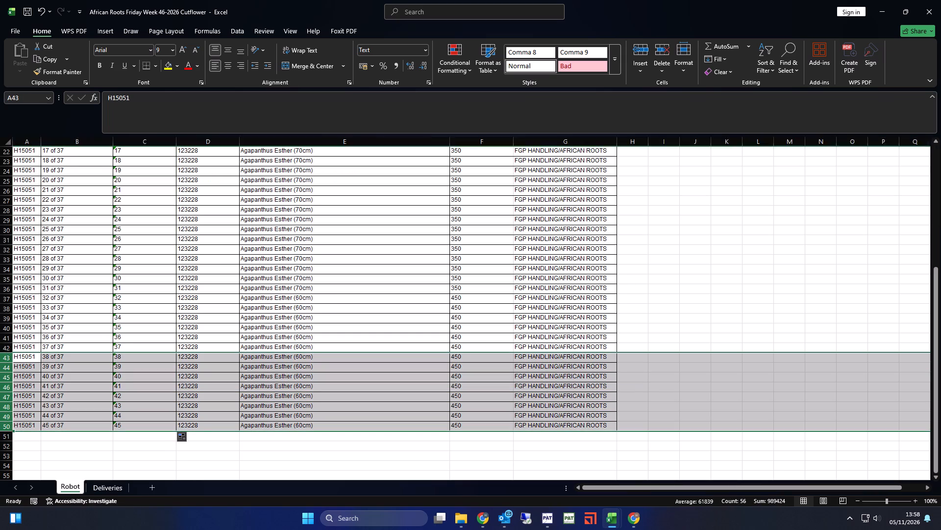
left_click(445, 425)
key("ctrl+s")
Check the total of the Amount column.
left_click(497, 146)
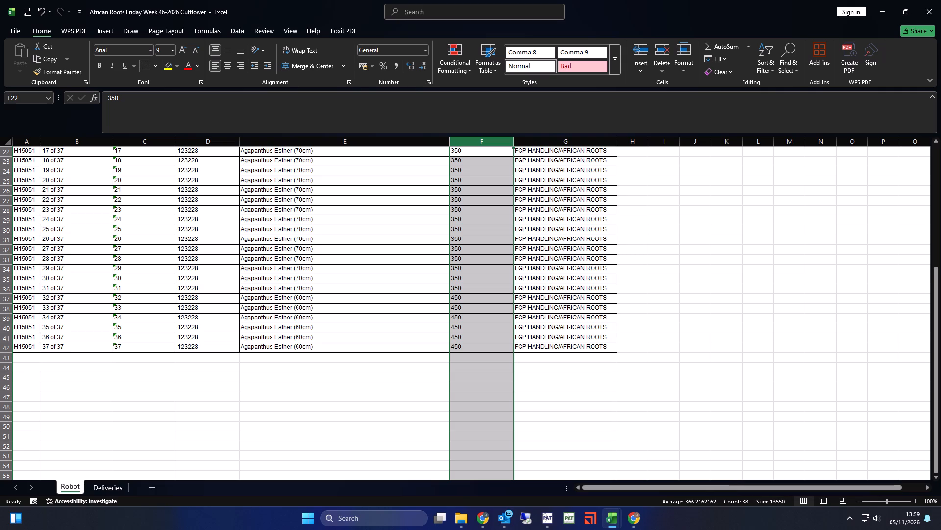
Select row 36, the last Agapanthus Esther (70cm) row.
left_click(63, 261)
left_click(64, 286)
left_click(4, 289)
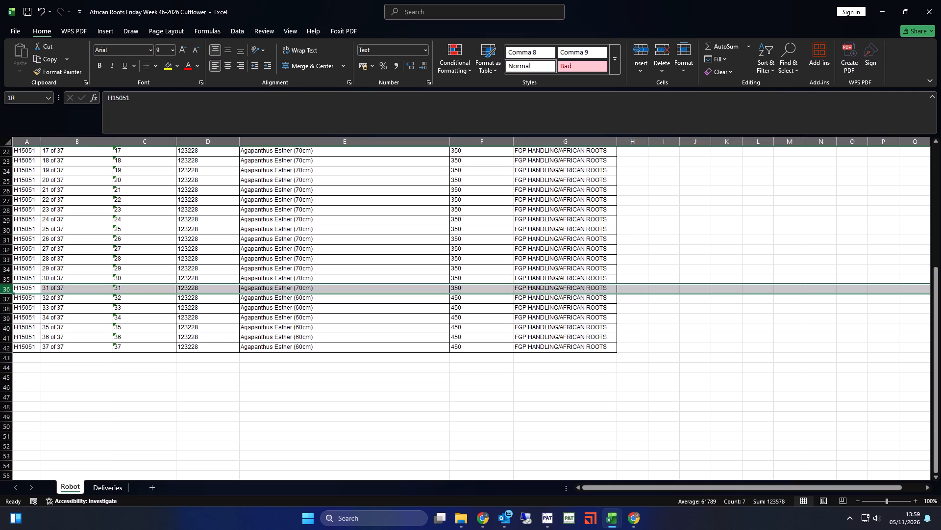